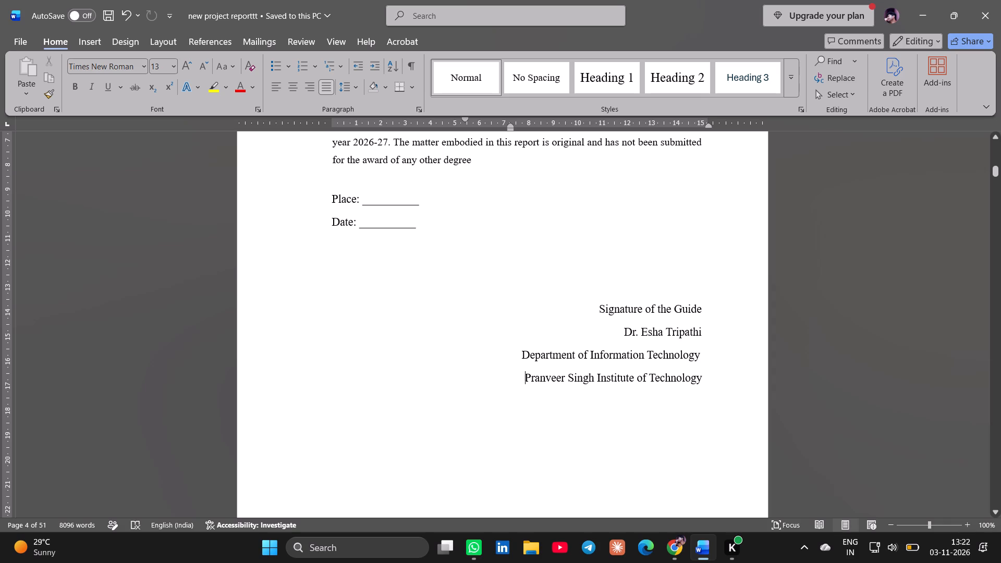
Insert a space before "Department of Information Technology" in the guide's signature block on the Certificate page.
scroll(602, 293, down, 1)
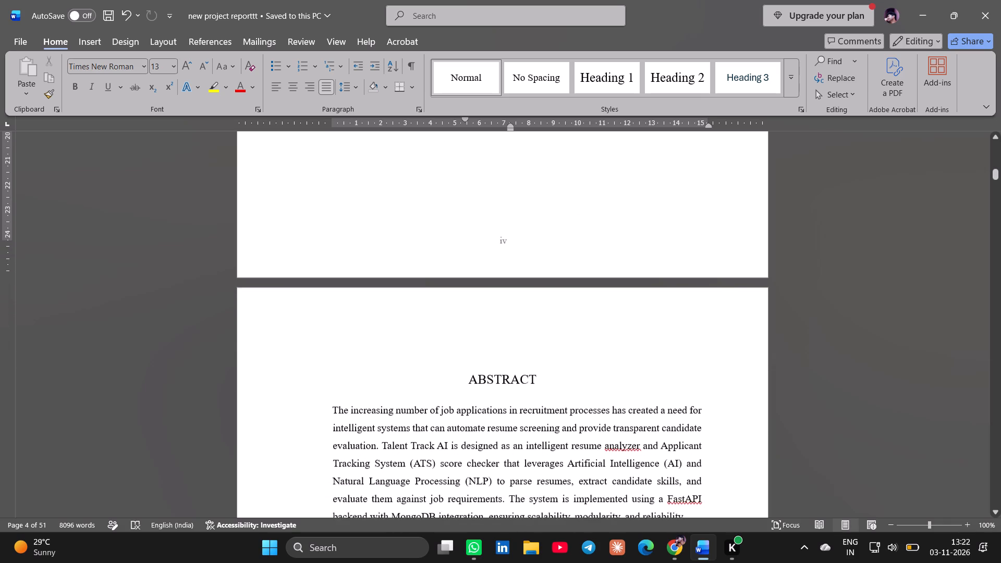
scroll(602, 293, up, 1)
scroll(602, 293, down, 1)
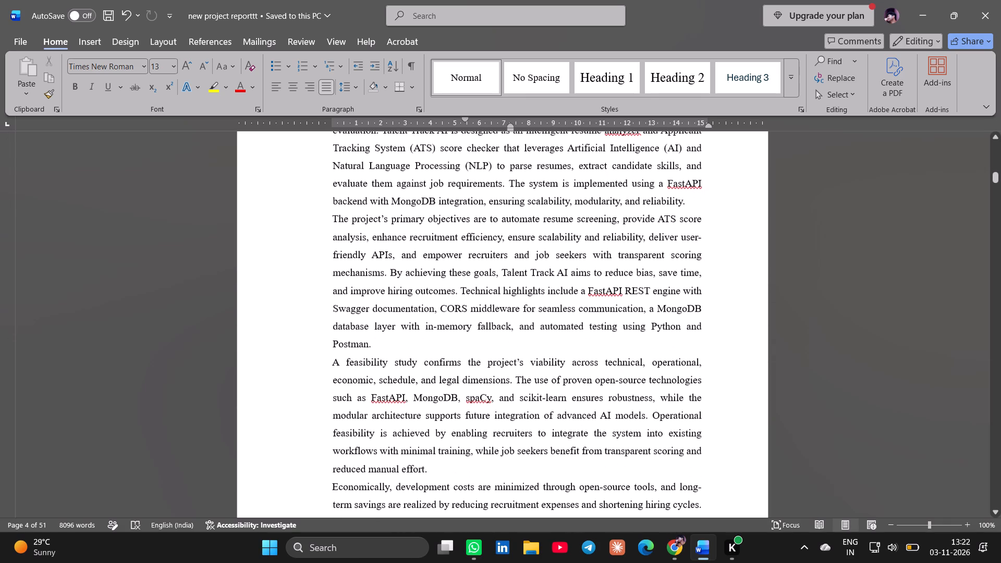
scroll(602, 293, up, 2)
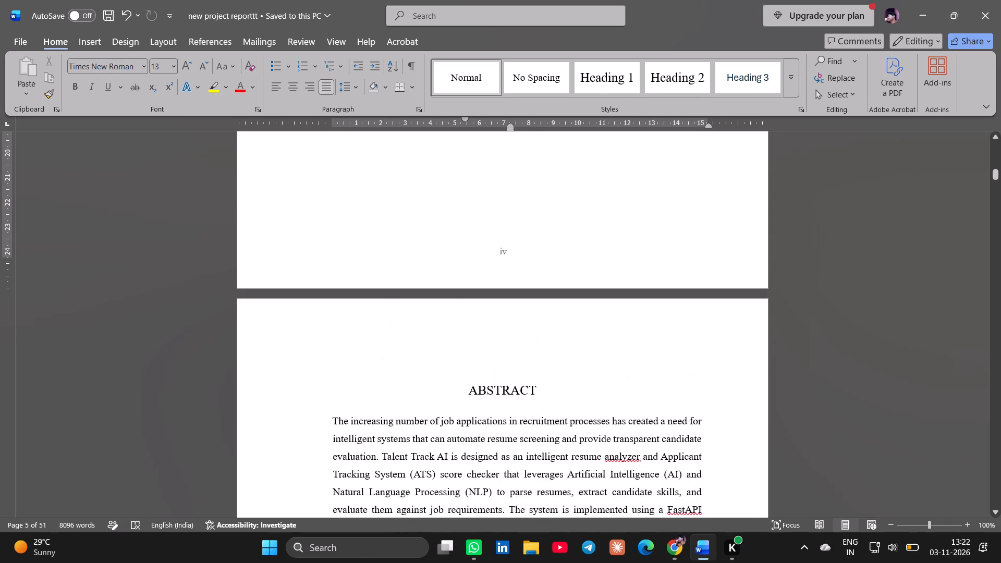
scroll(602, 293, up, 1)
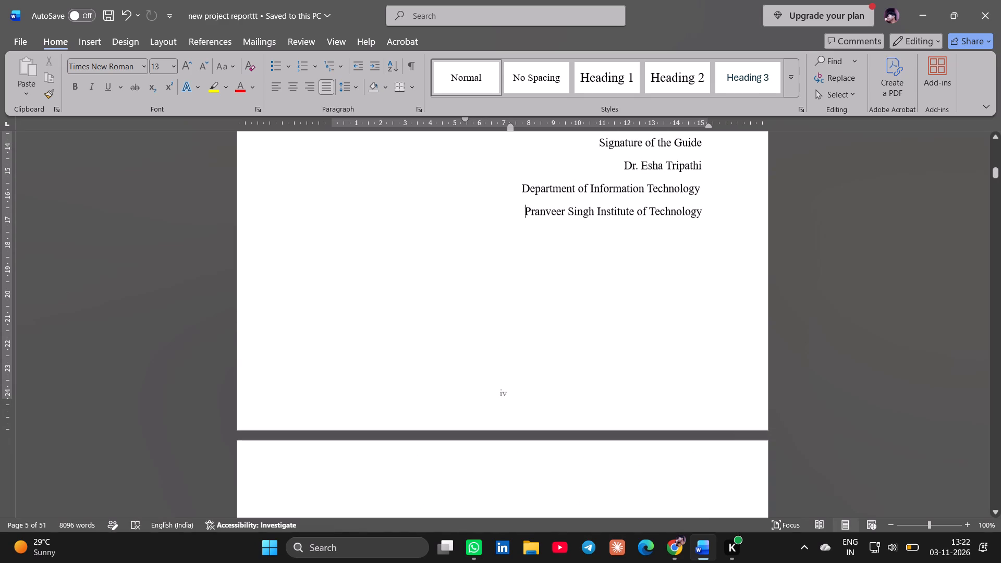
scroll(602, 293, up, 1)
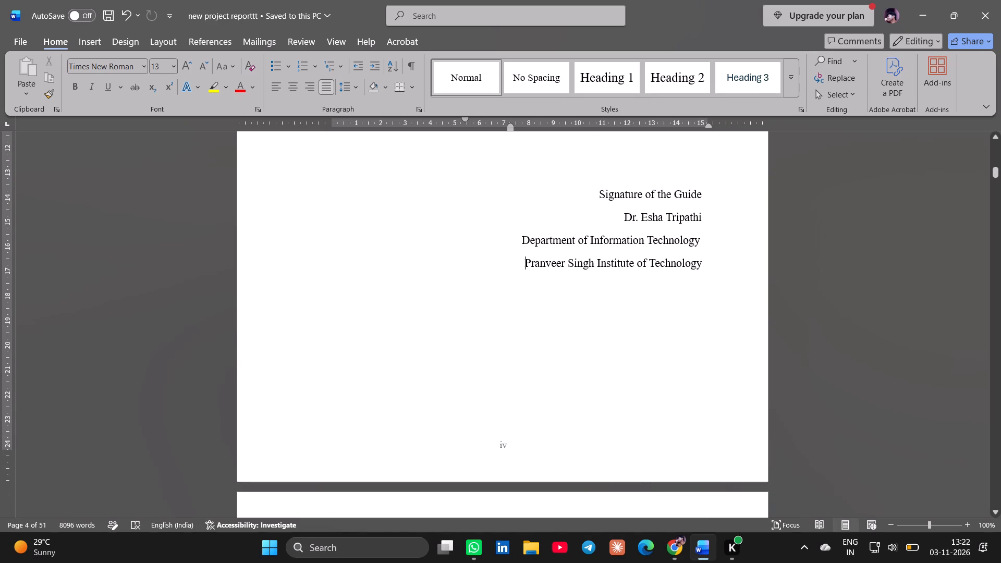
click(520, 241)
key(space)
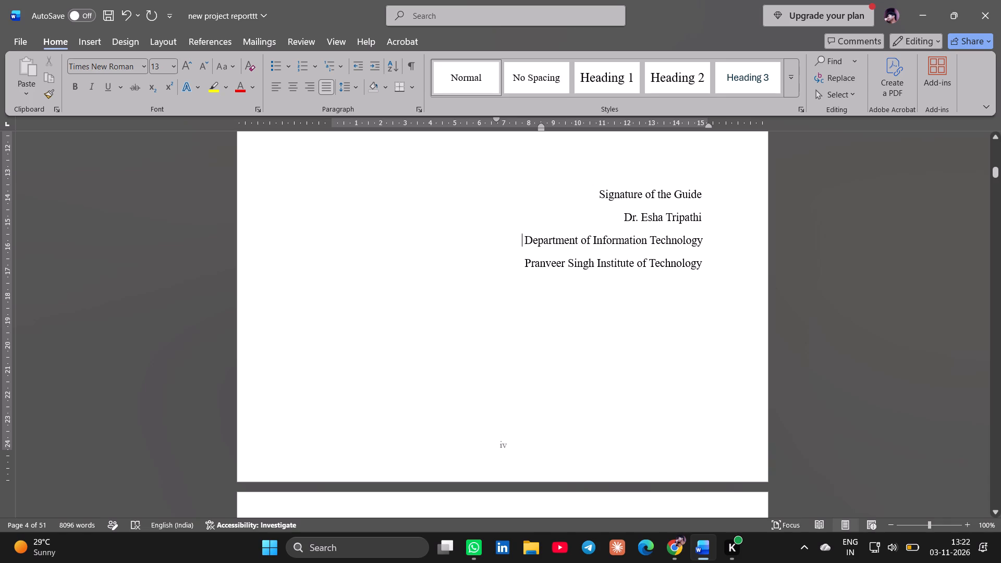
Review the text and layout of the Abstract page following the certificate.
scroll(661, 310, down, 1)
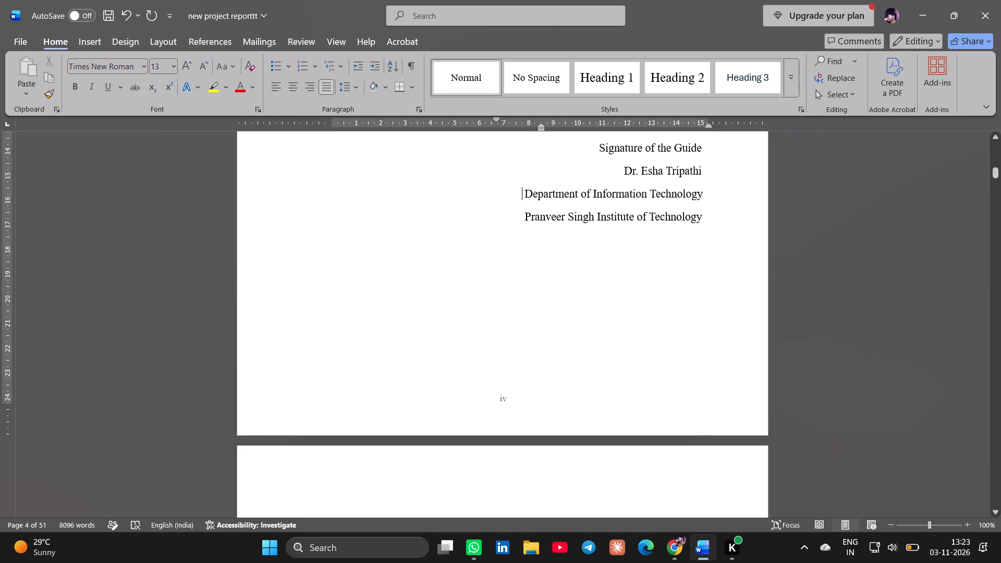
scroll(665, 309, down, 1)
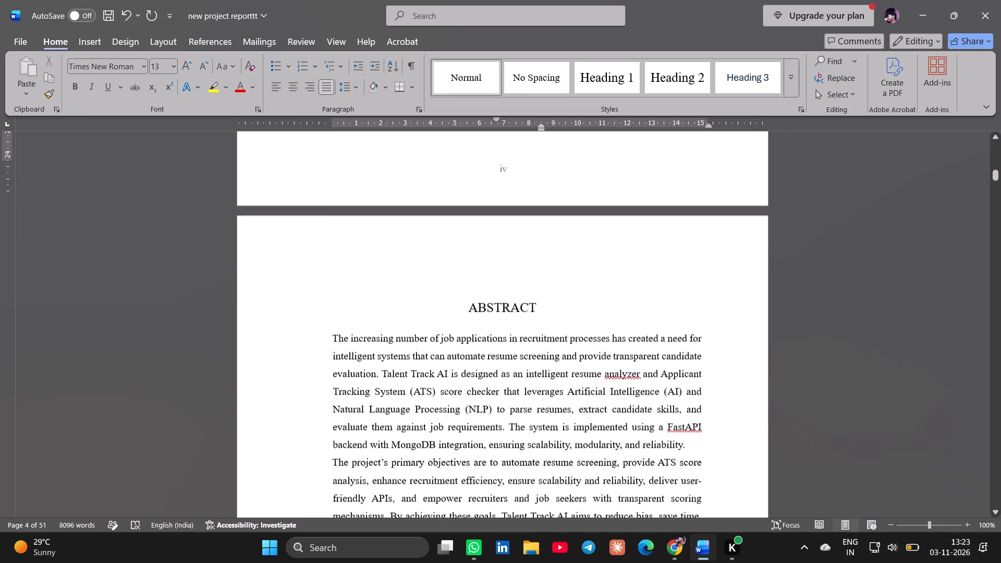
scroll(665, 309, down, 1)
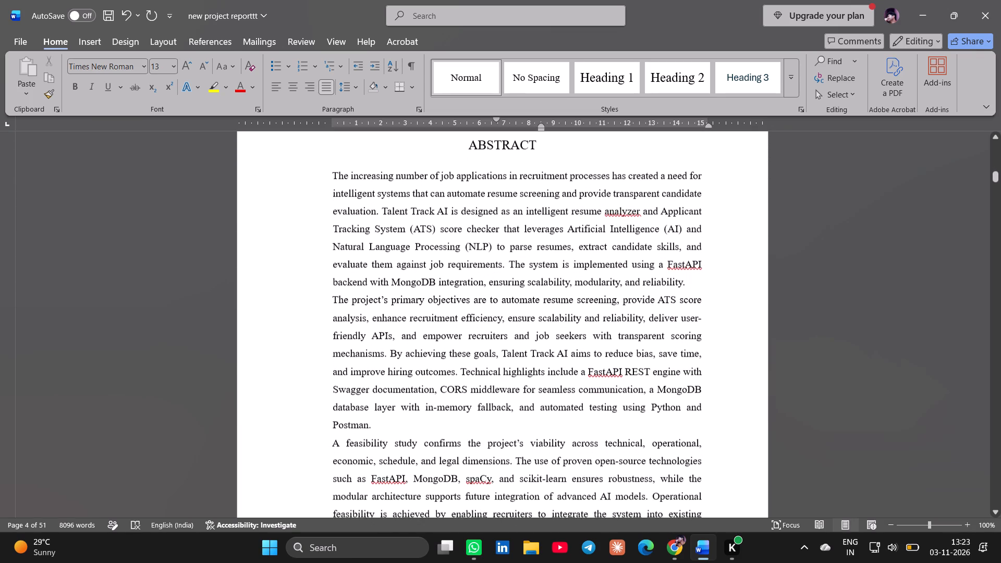
scroll(665, 309, down, 1)
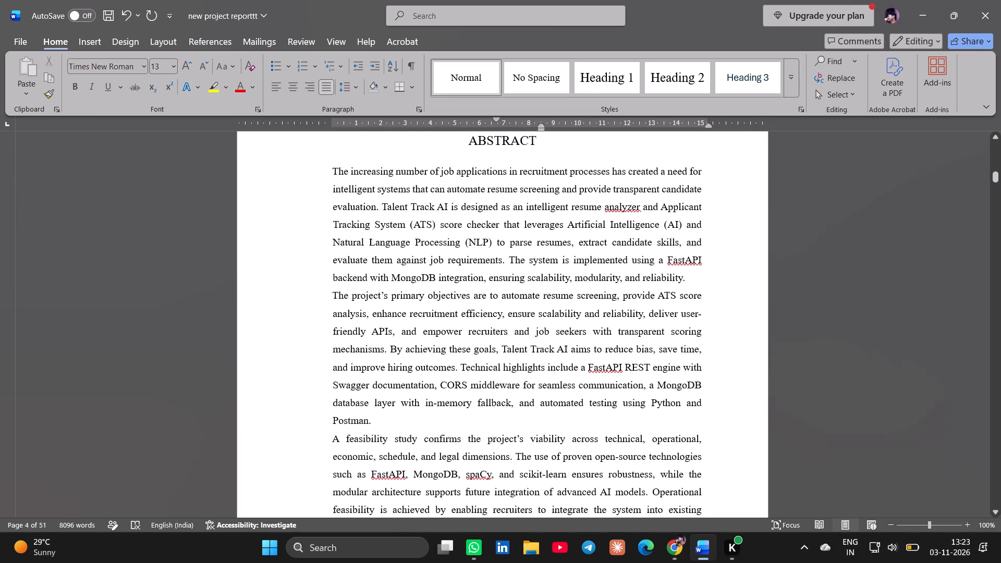
scroll(665, 309, down, 1)
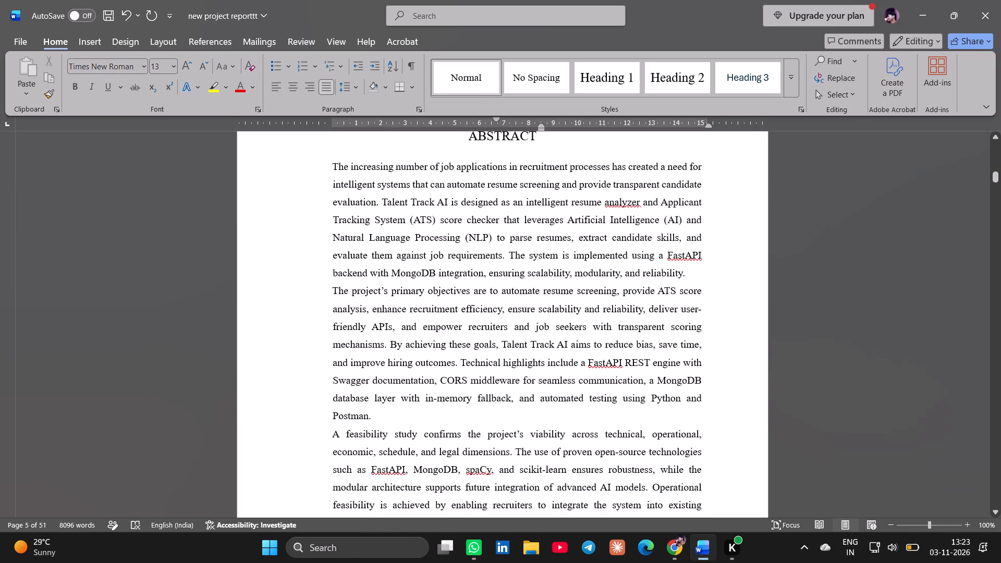
scroll(665, 309, down, 1)
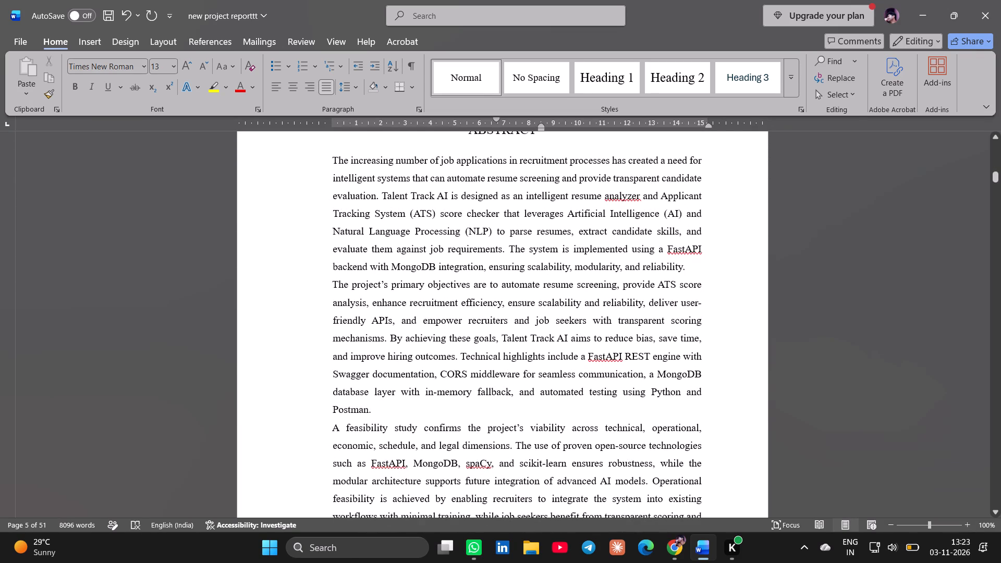
scroll(665, 309, down, 1)
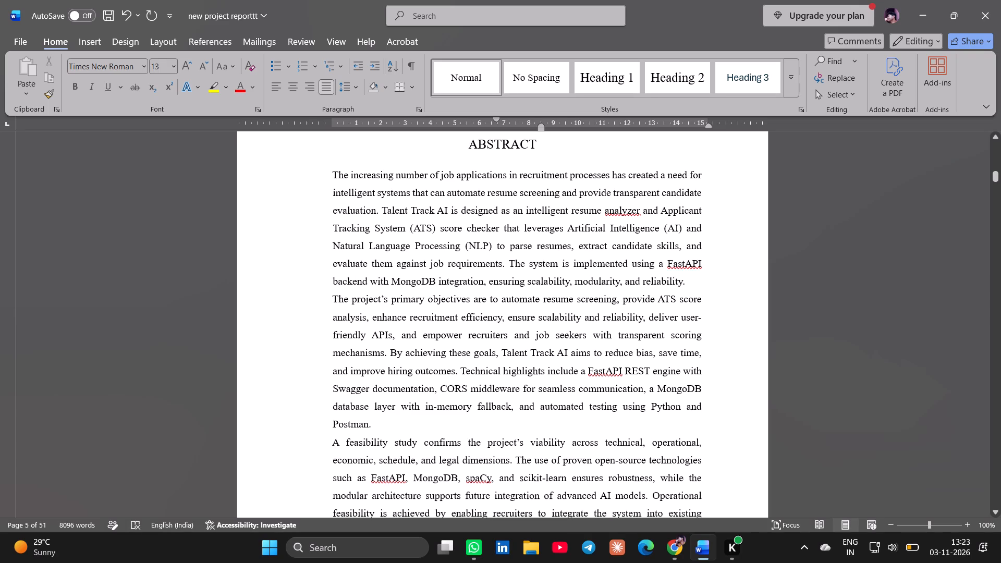
scroll(570, 270, down, 1)
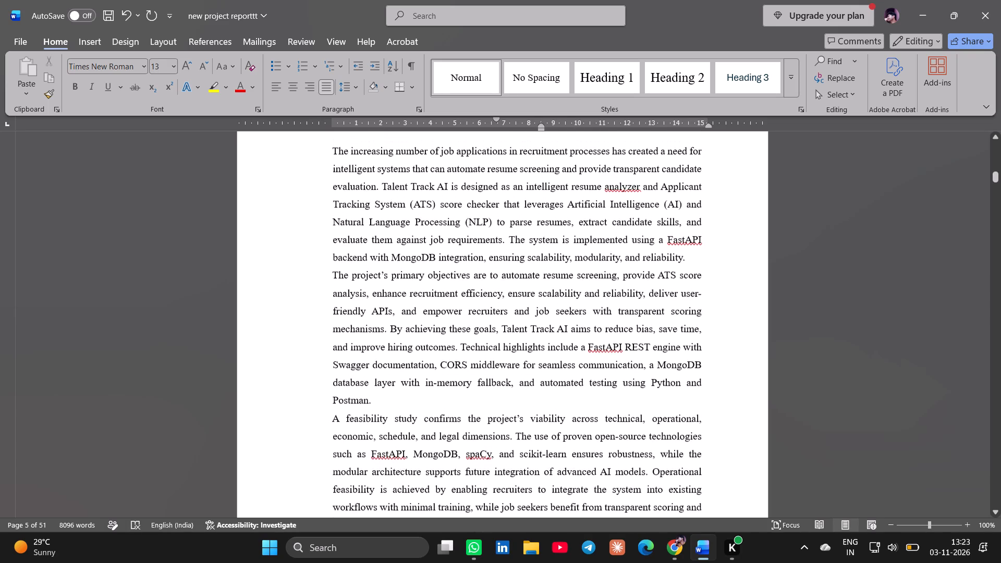
scroll(570, 270, down, 1)
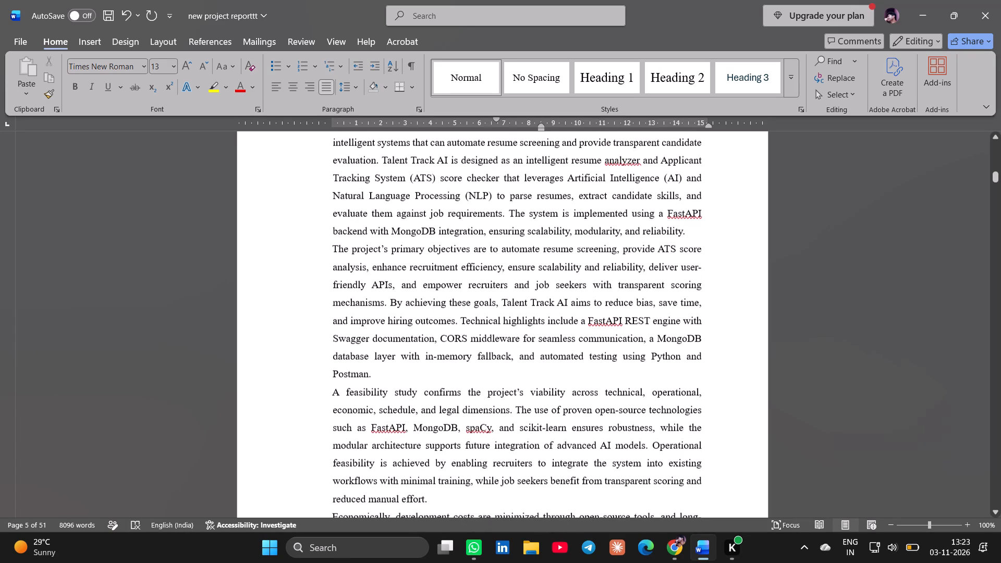
scroll(570, 270, down, 1)
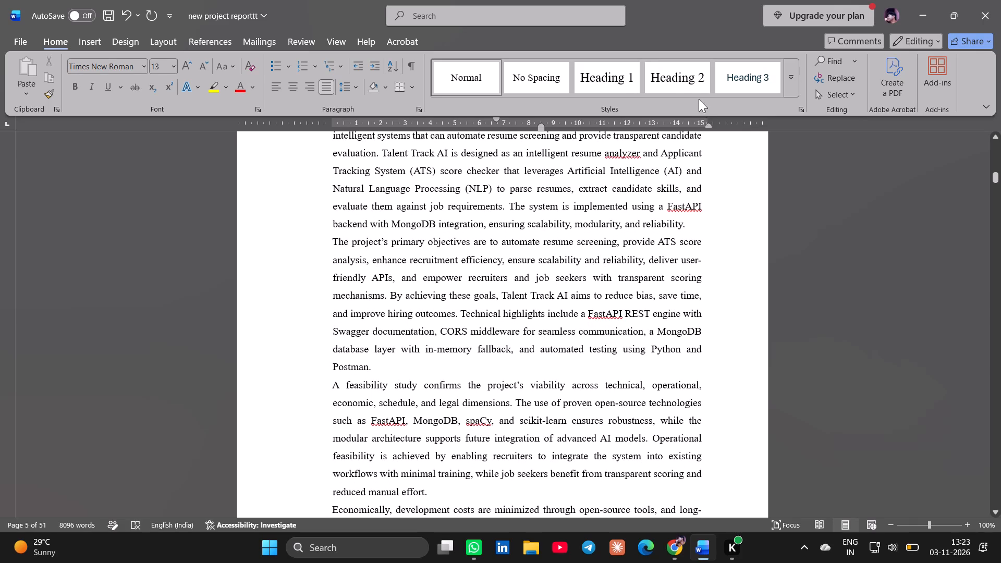
Move the right indent of the signature block's "Department of Information Technology" line inward to about the 15 mark on the ruler.
drag(706, 127, 701, 127)
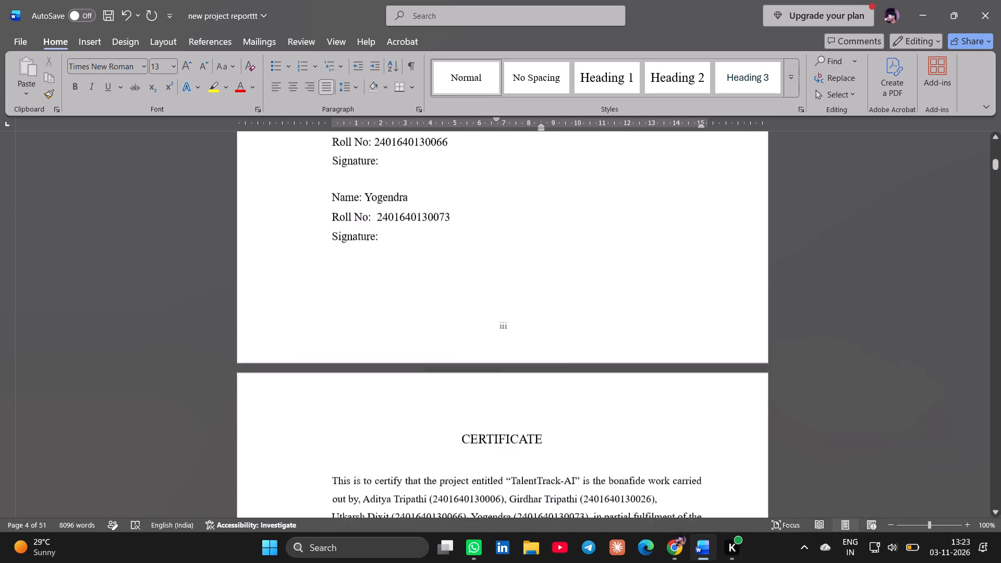
Review the Declaration and Acknowledgement pages, examining their body text, date lines and student name and signature entries.
scroll(640, 237, down, 1)
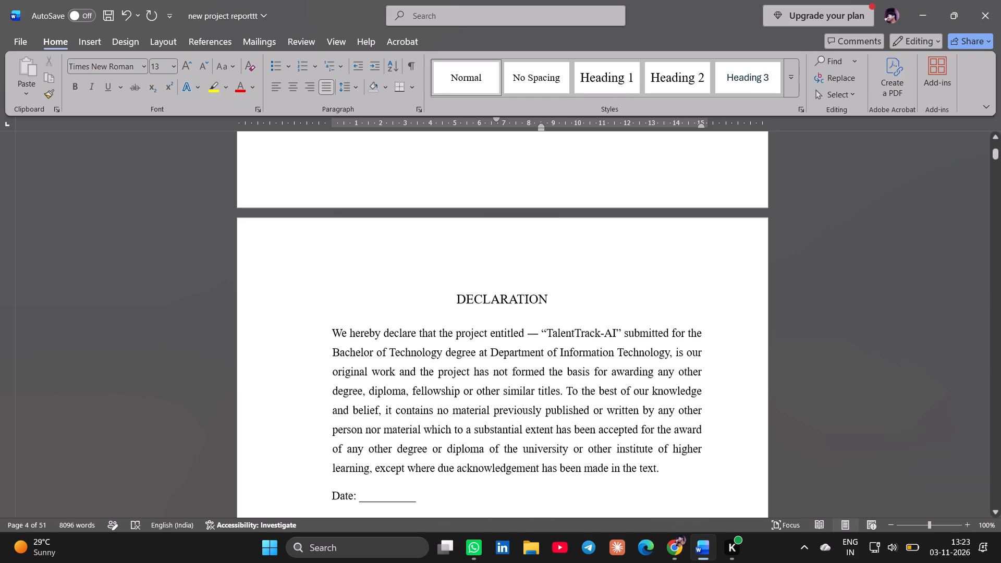
scroll(640, 237, down, 1)
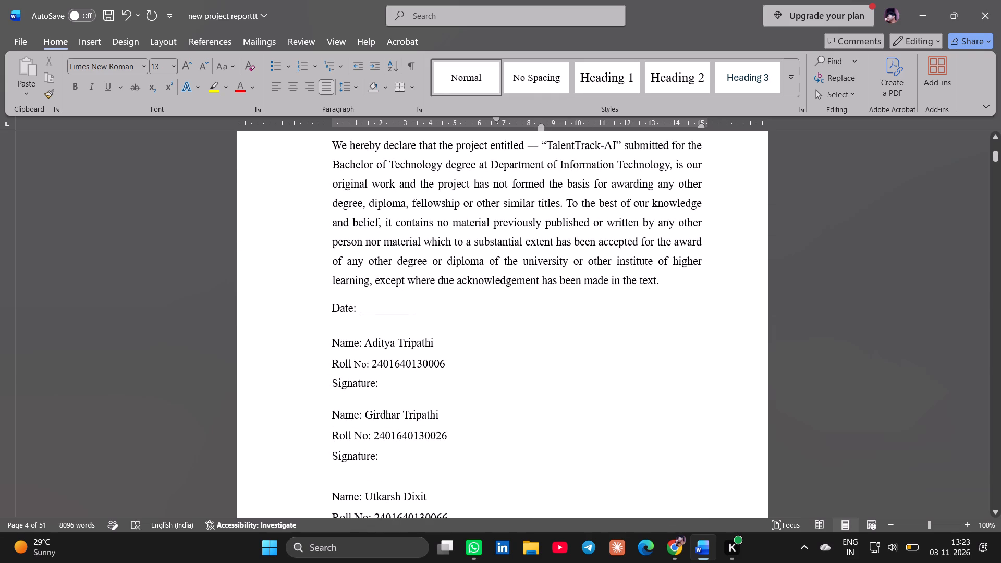
scroll(640, 237, down, 1)
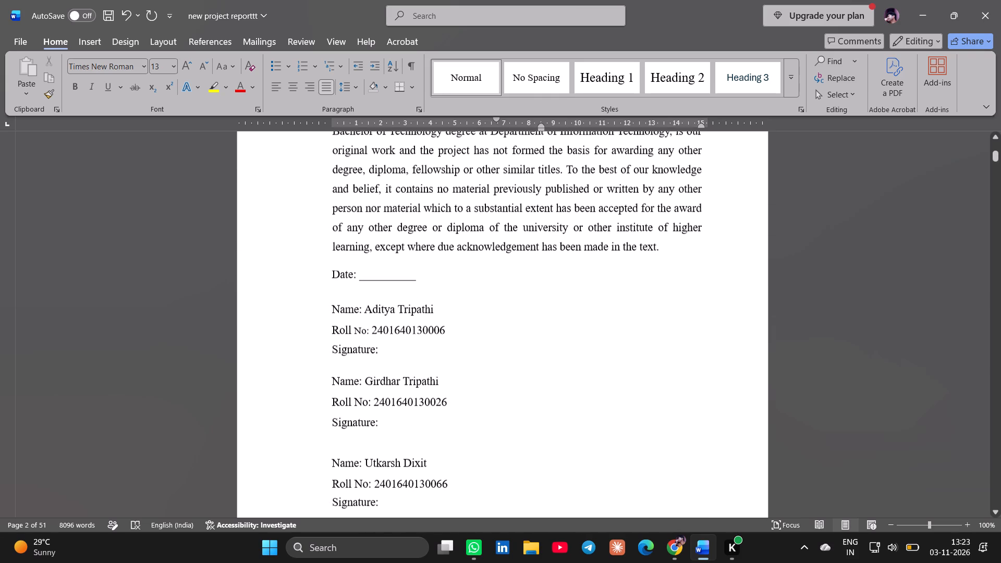
scroll(640, 237, down, 1)
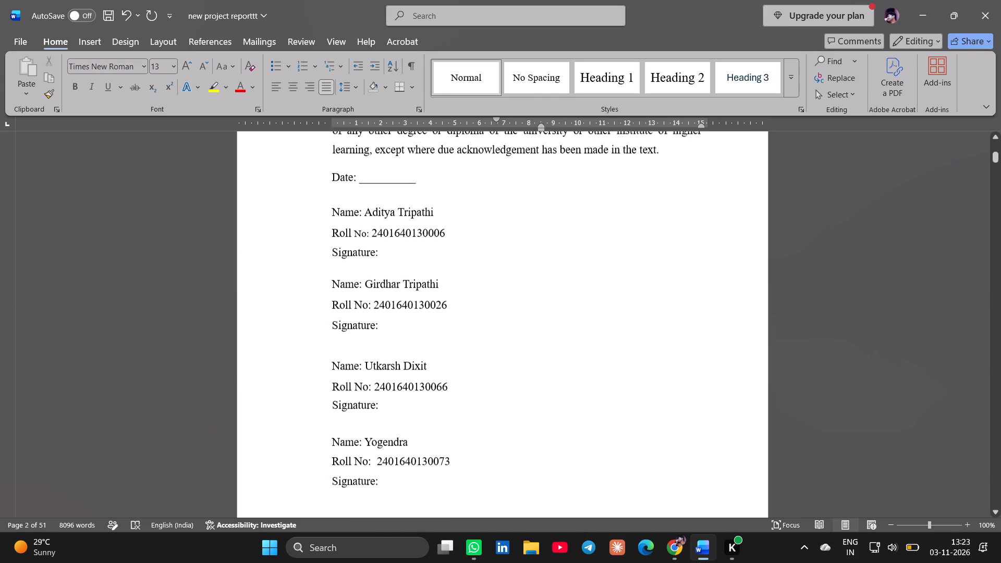
scroll(640, 237, down, 1)
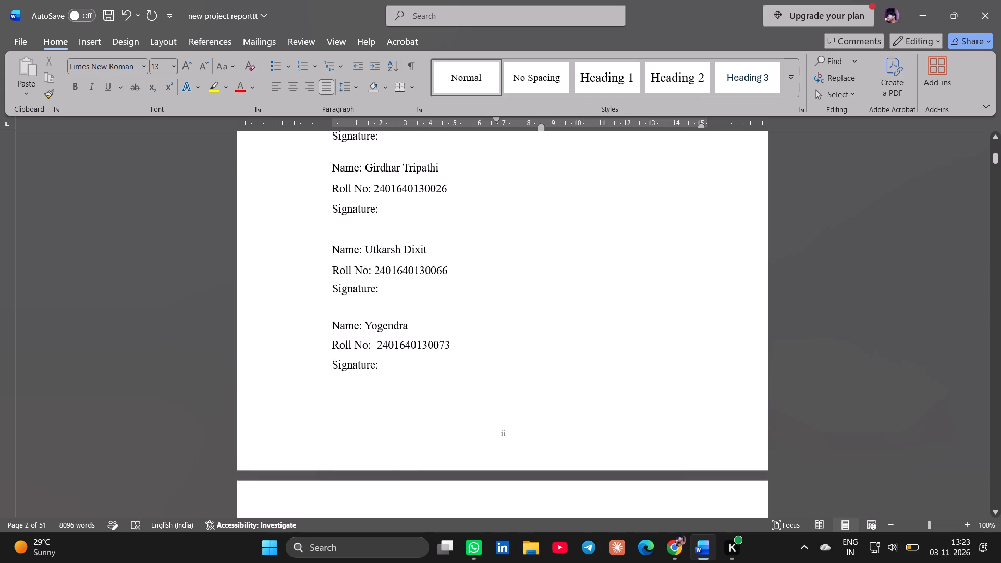
scroll(640, 237, down, 1)
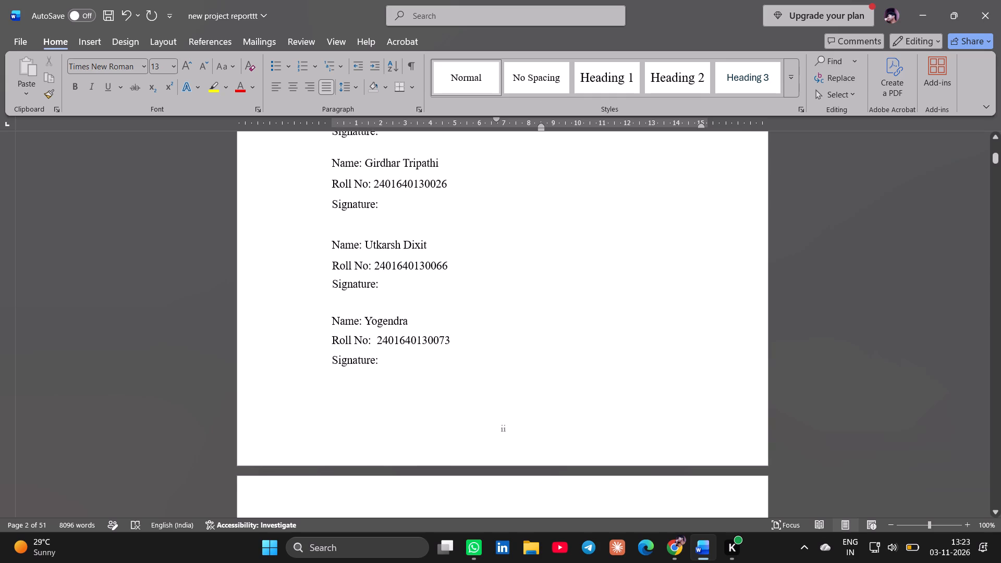
scroll(640, 237, down, 1)
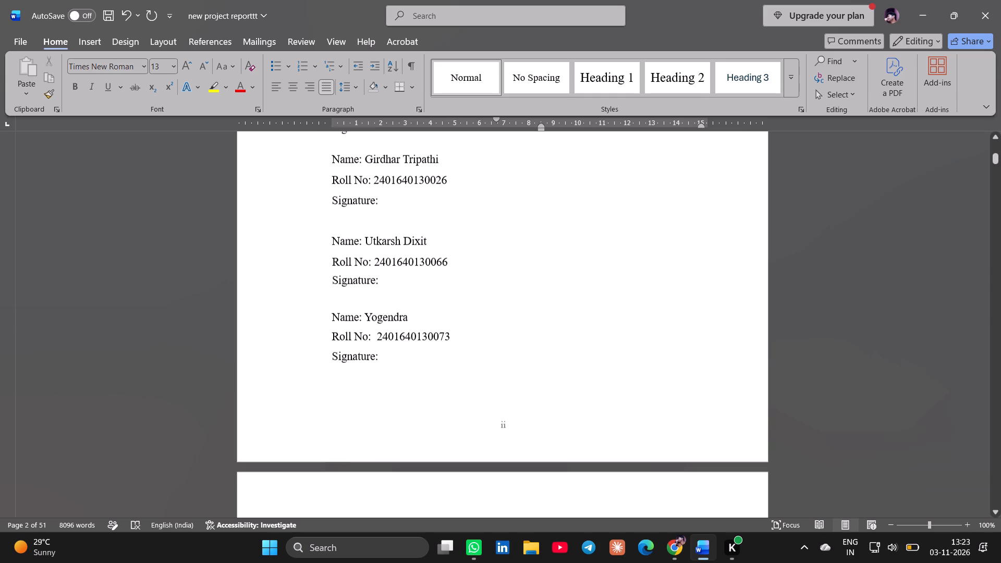
scroll(640, 237, down, 1)
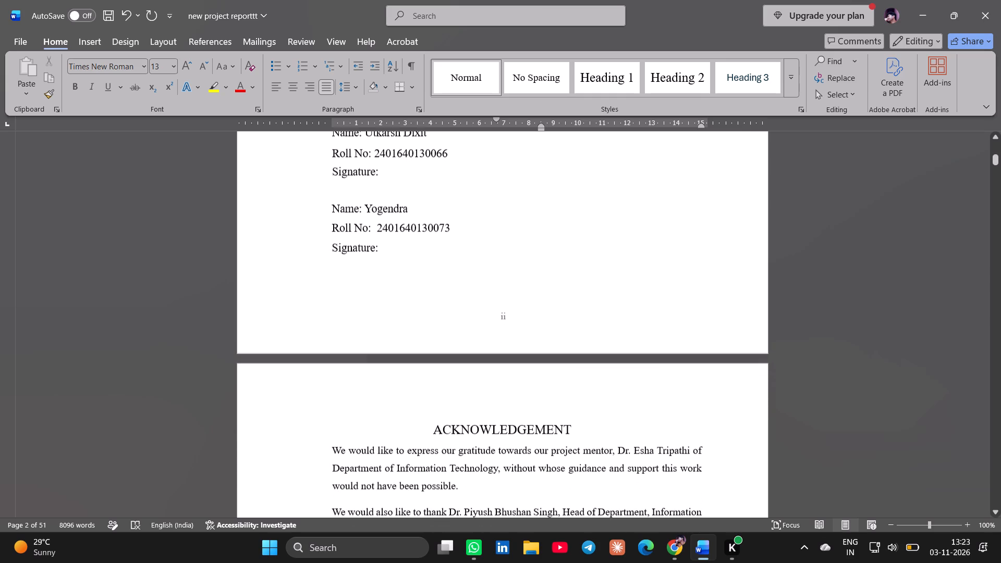
scroll(640, 237, down, 2)
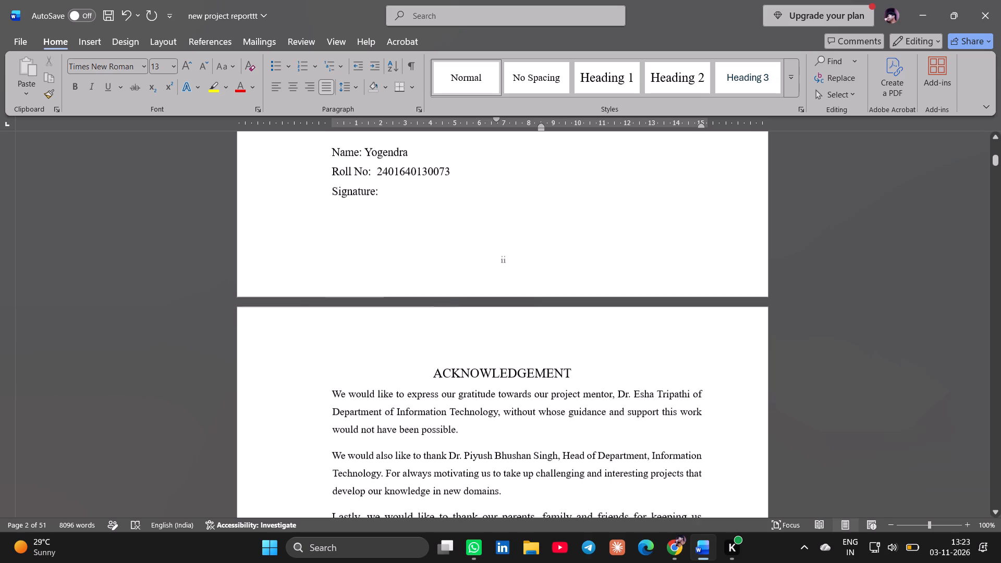
scroll(640, 237, down, 1)
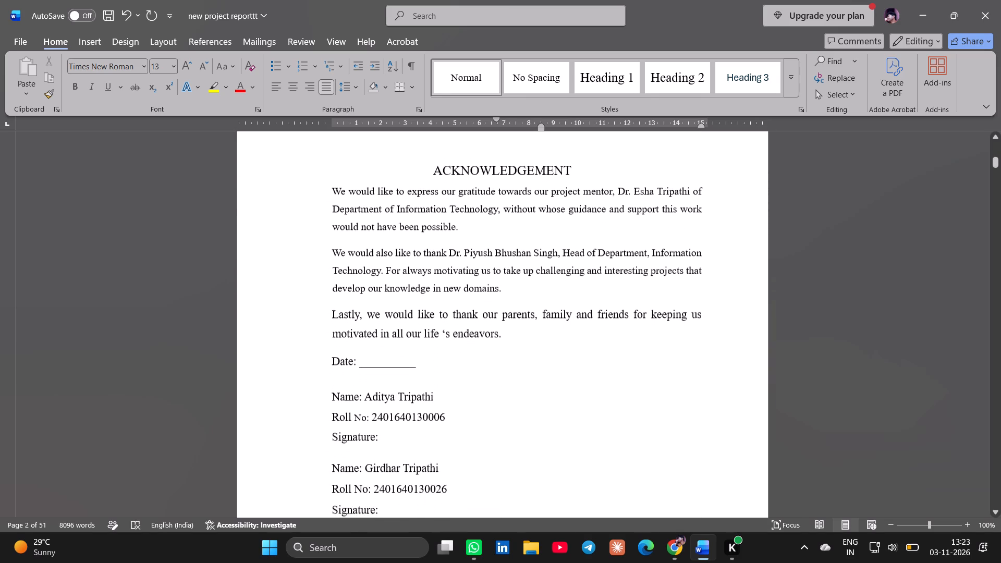
scroll(640, 237, down, 1)
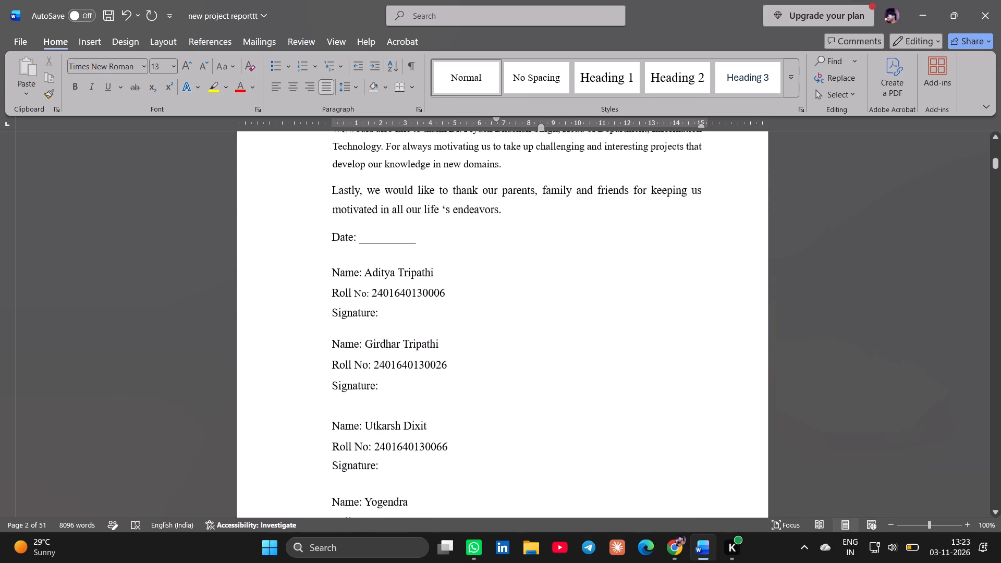
scroll(640, 237, down, 1)
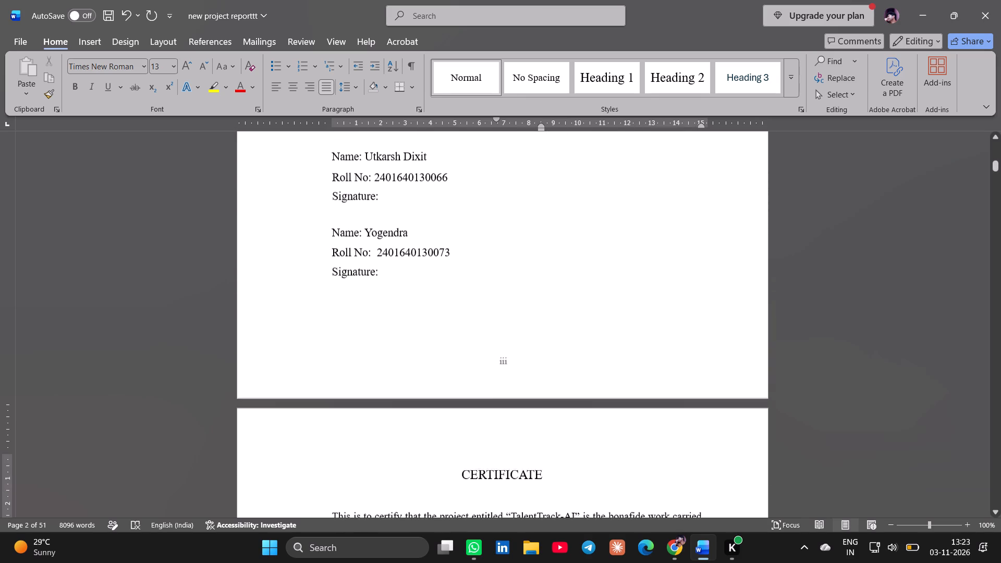
Review the Certificate, Abstract and Table of Content pages, examining their body text, signature block, entries and page layout.
scroll(640, 237, down, 1)
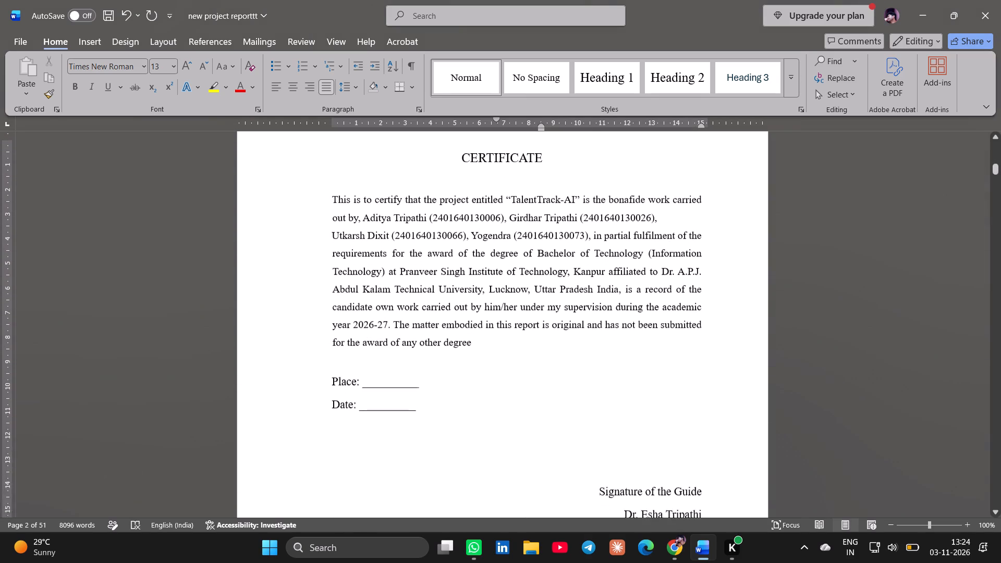
scroll(640, 237, down, 1)
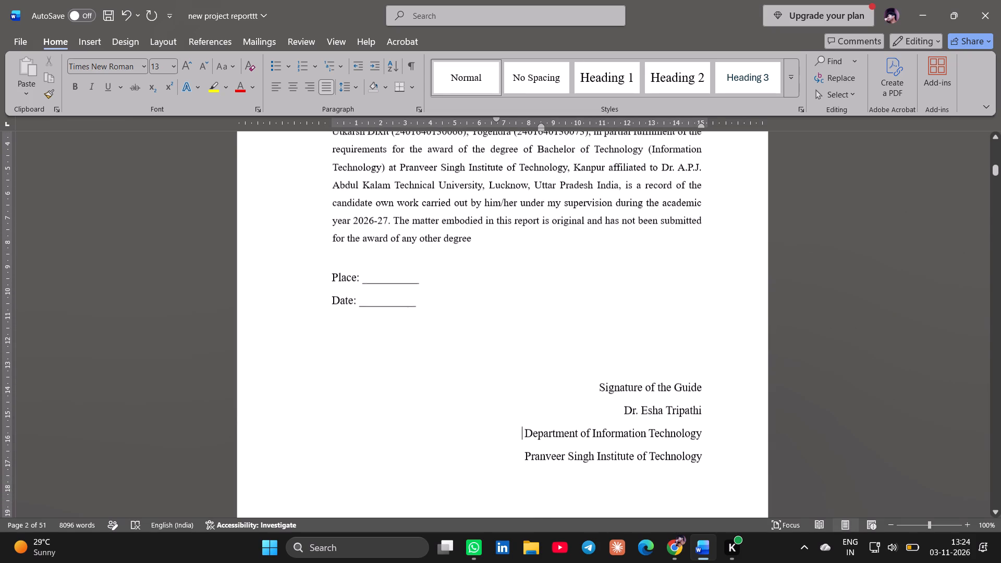
scroll(640, 237, down, 2)
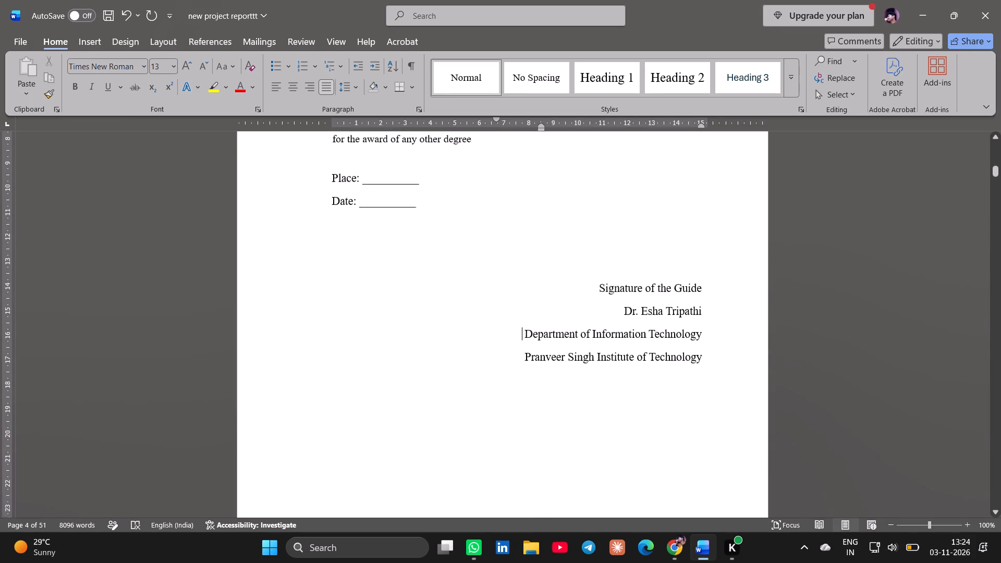
scroll(640, 237, down, 1)
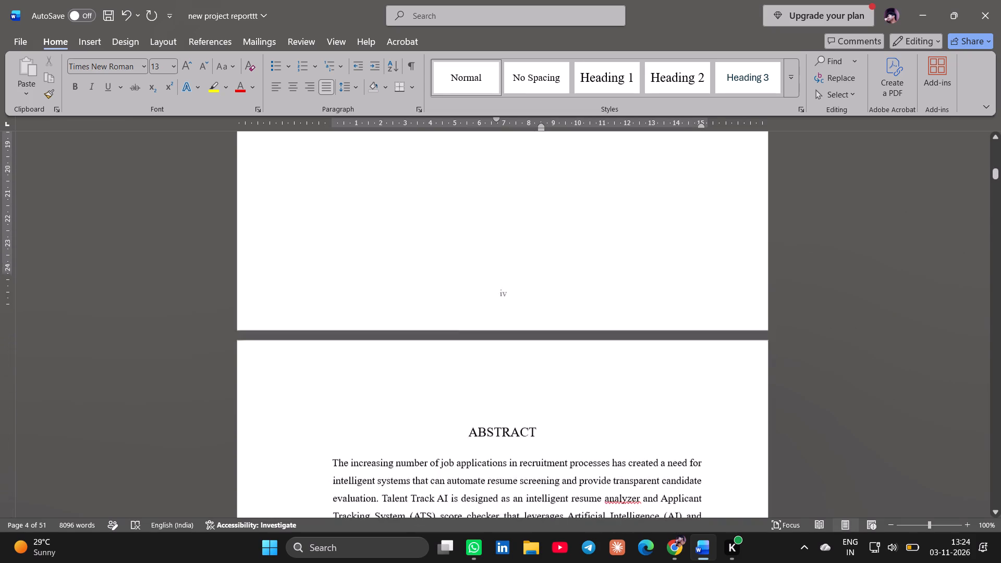
scroll(640, 237, down, 2)
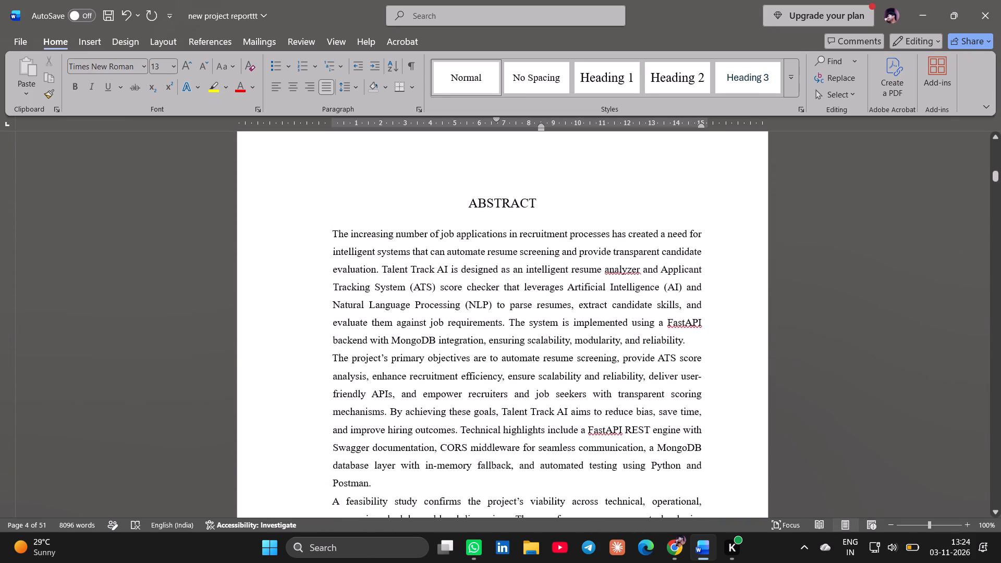
scroll(640, 237, down, 1)
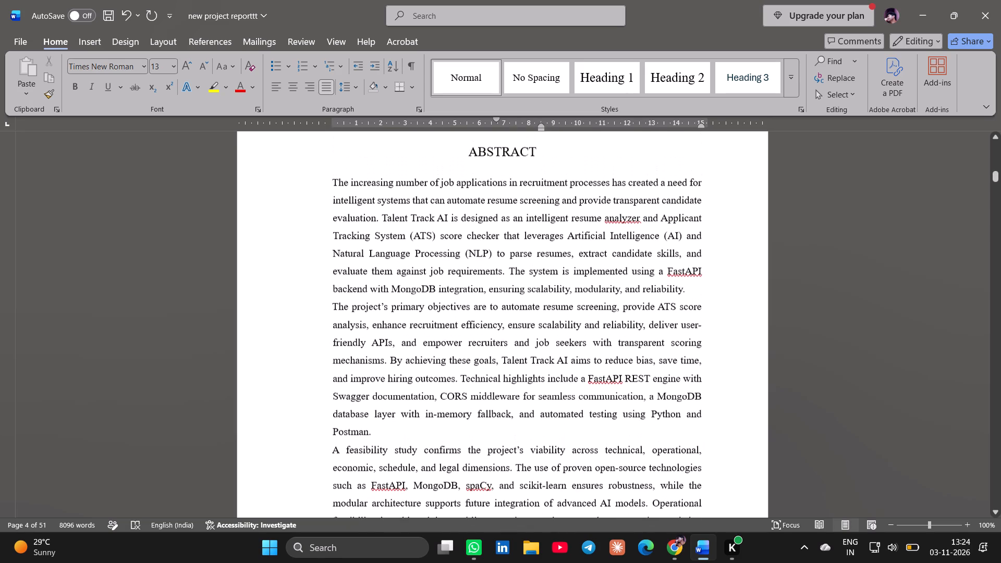
scroll(640, 237, down, 1)
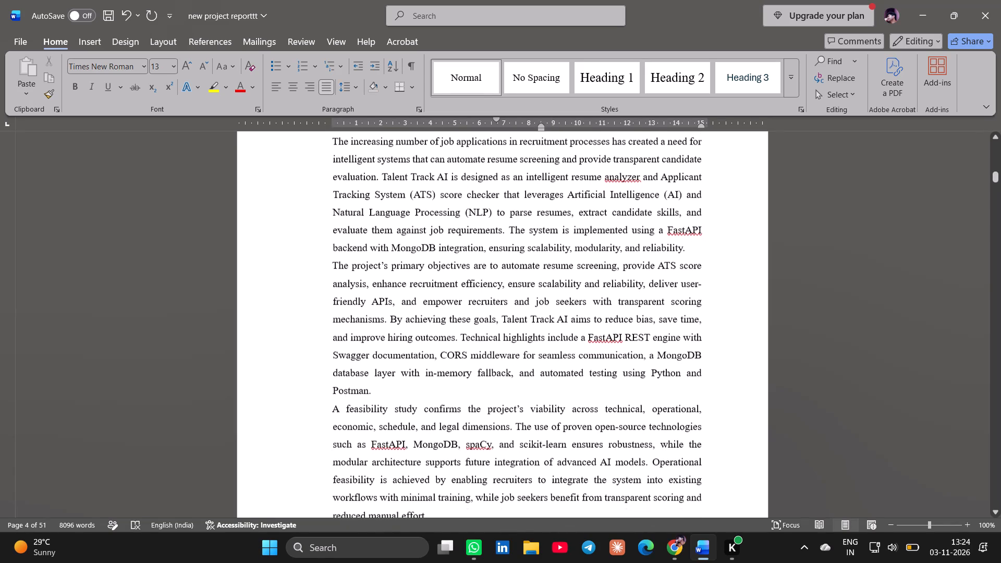
scroll(640, 237, down, 1)
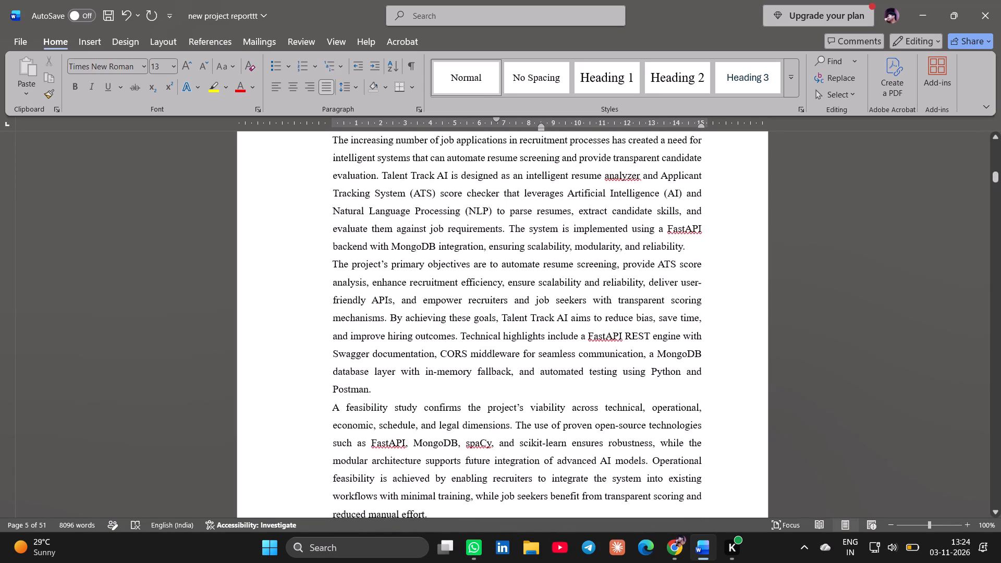
scroll(640, 237, down, 2)
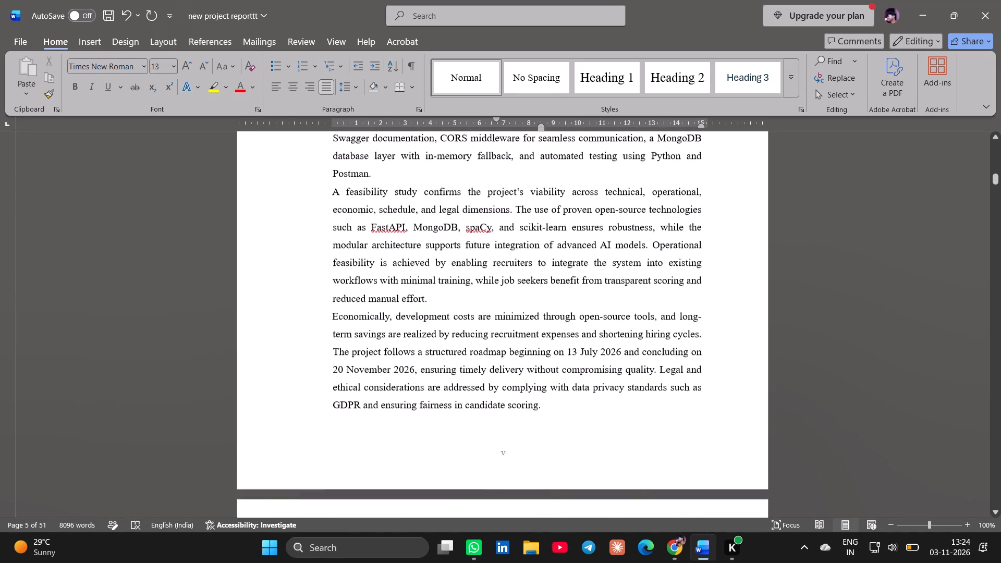
scroll(640, 237, down, 2)
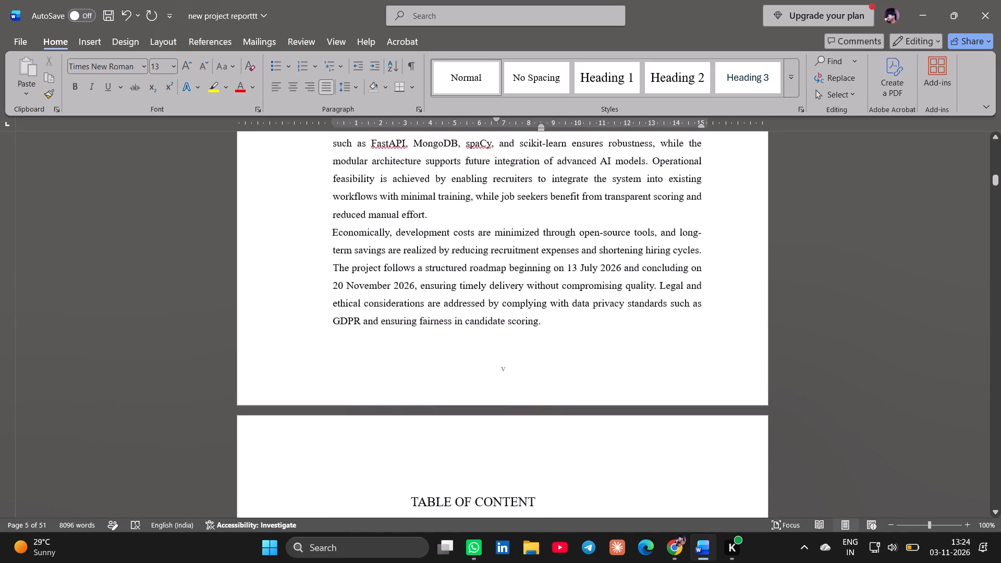
scroll(640, 237, down, 1)
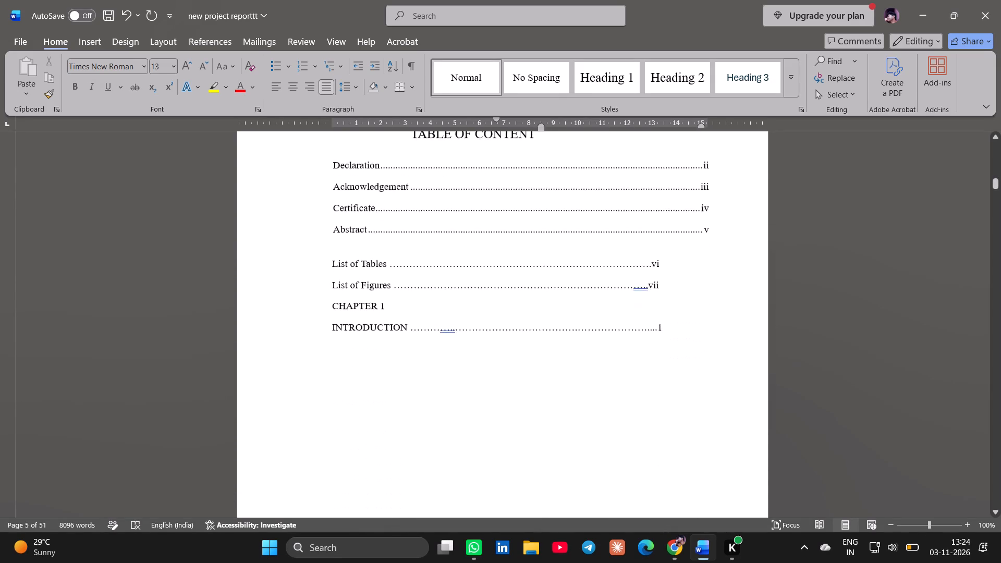
scroll(640, 237, down, 3)
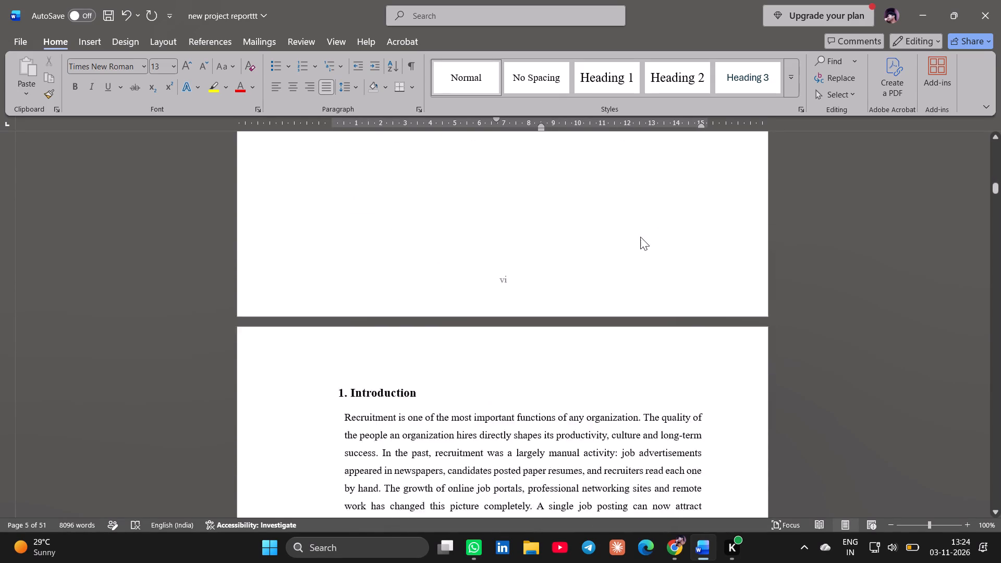
Move the left and first-line indents of the "1. Introduction" heading outward to the 0 mark on the ruler.
scroll(640, 237, down, 2)
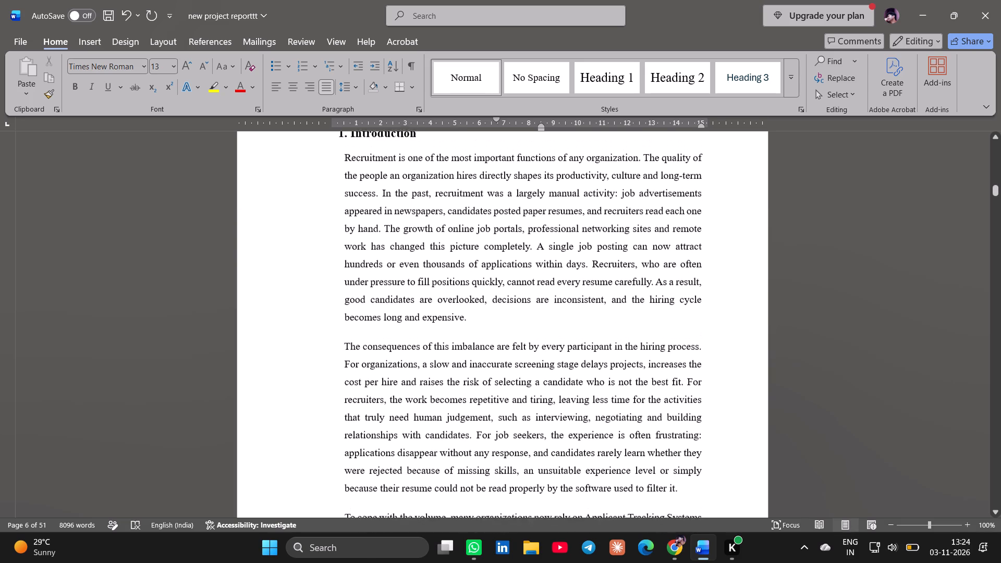
scroll(640, 237, down, 1)
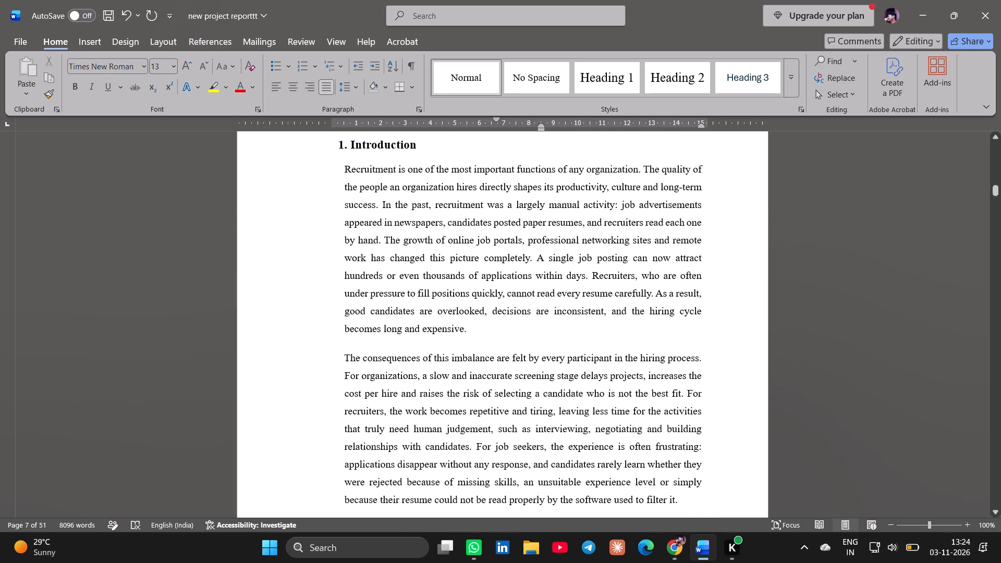
click(340, 146)
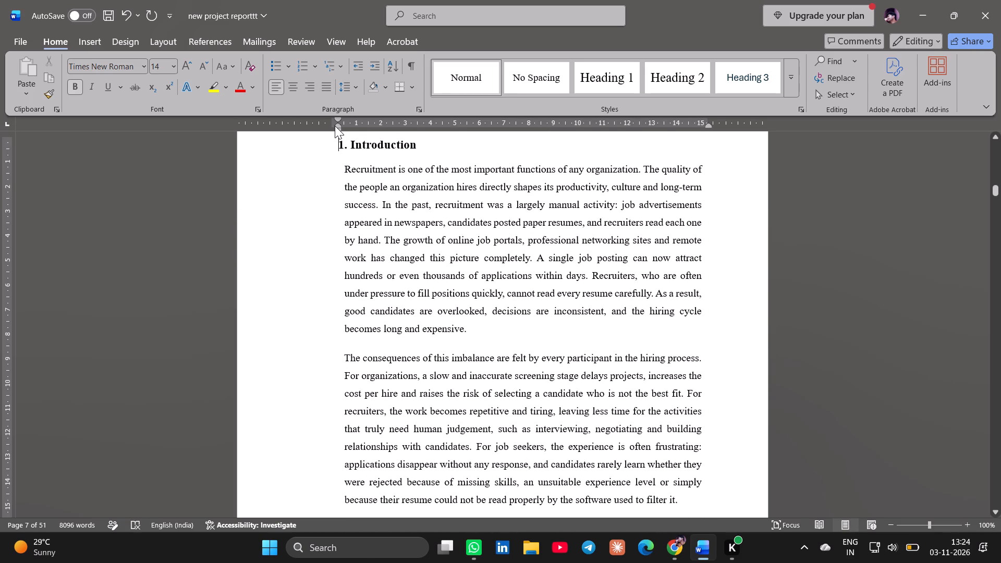
click(335, 126)
drag(340, 117, 336, 118)
drag(336, 118, 334, 118)
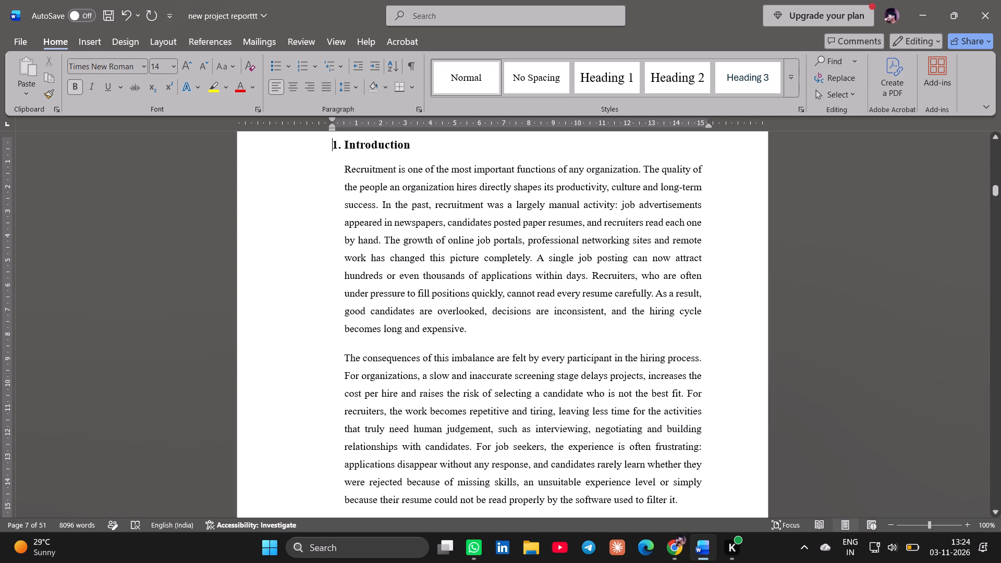
Reduce the left indent of the first Introduction paragraph, beginning "Recruitment is one of", to about the 0.25 mark on the ruler.
click(342, 175)
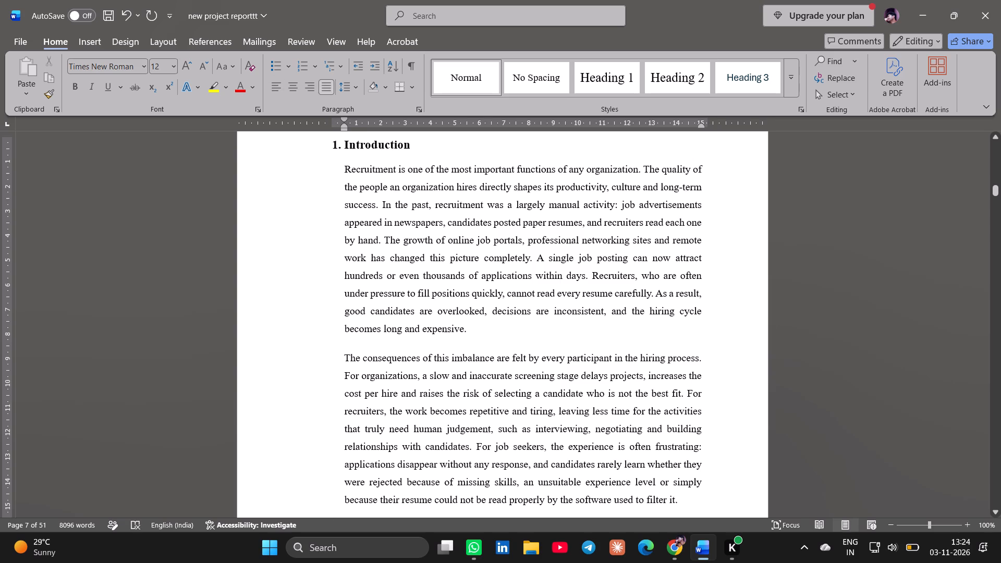
click(343, 127)
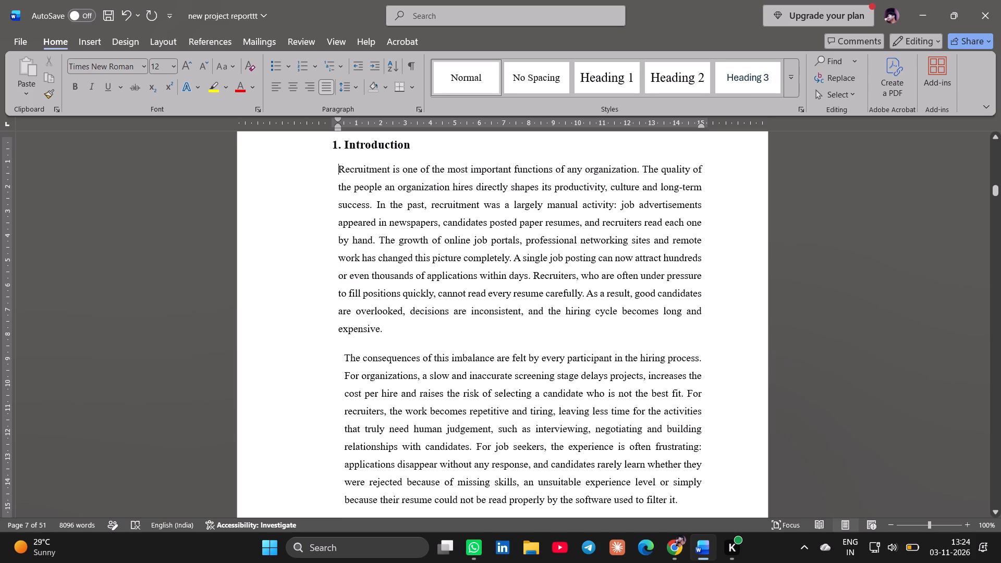
Reduce the left indent of the paragraph beginning "The consequences of this imbalance" to about the 0.25 mark on the ruler.
scroll(469, 243, down, 1)
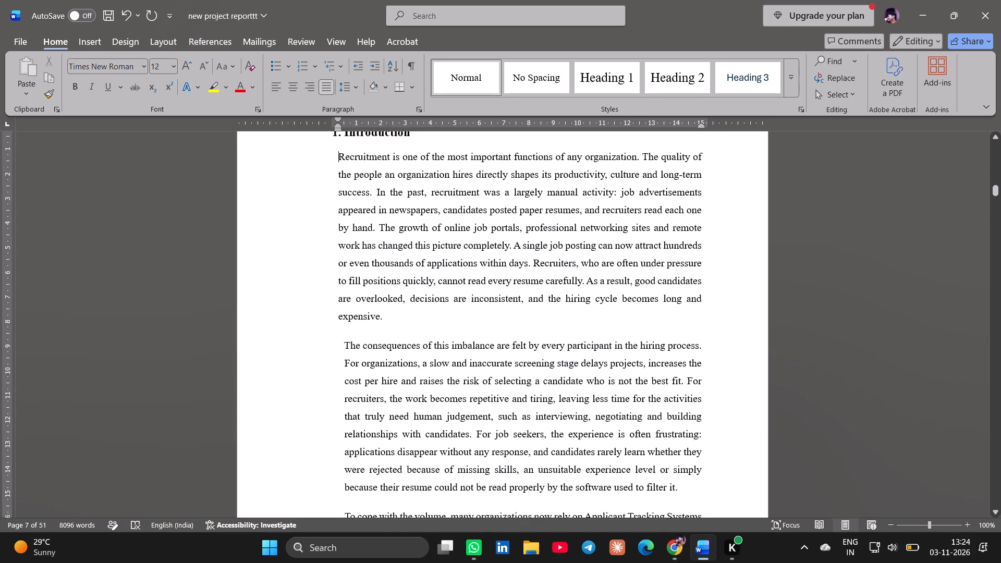
scroll(469, 243, down, 1)
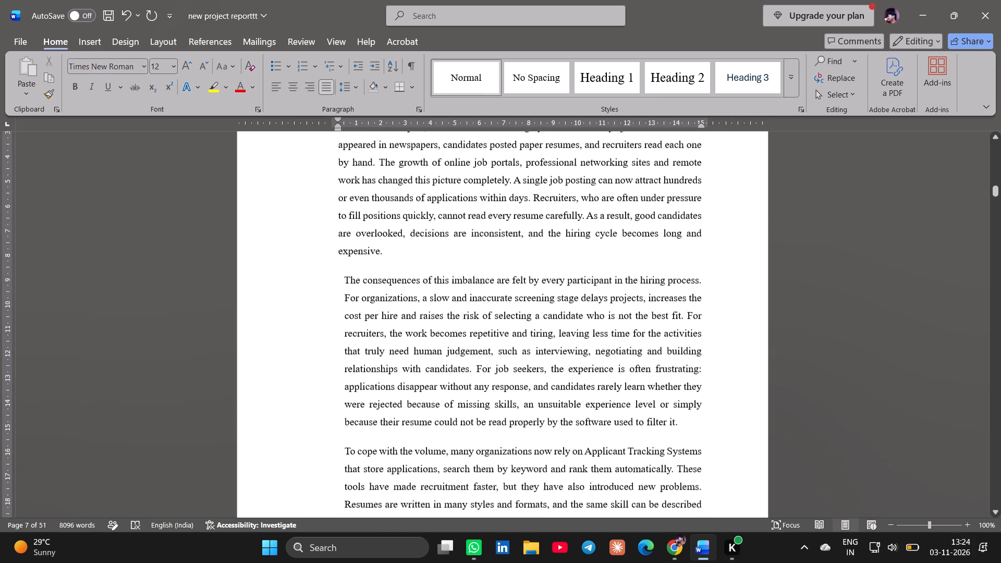
scroll(469, 243, down, 1)
click(345, 274)
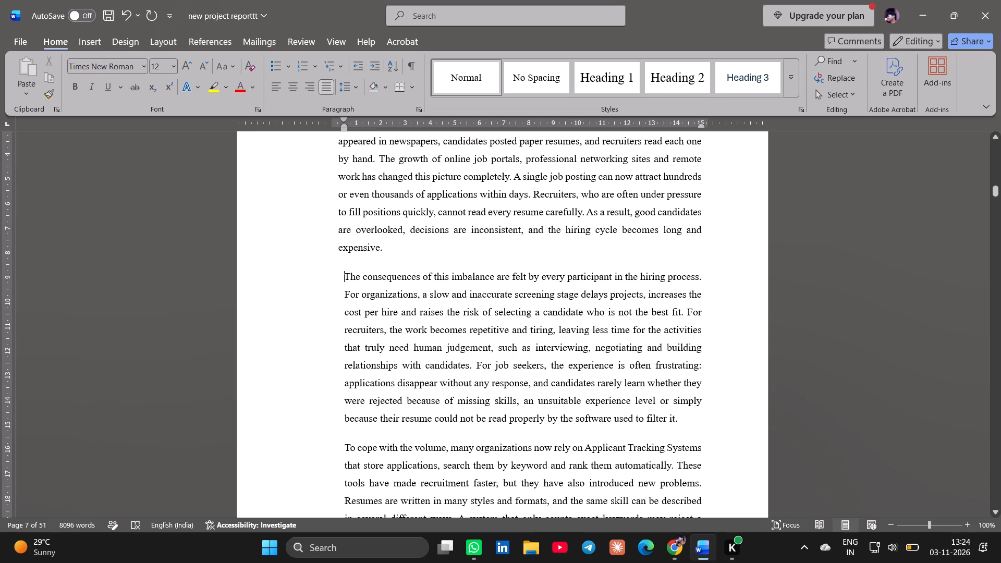
click(344, 130)
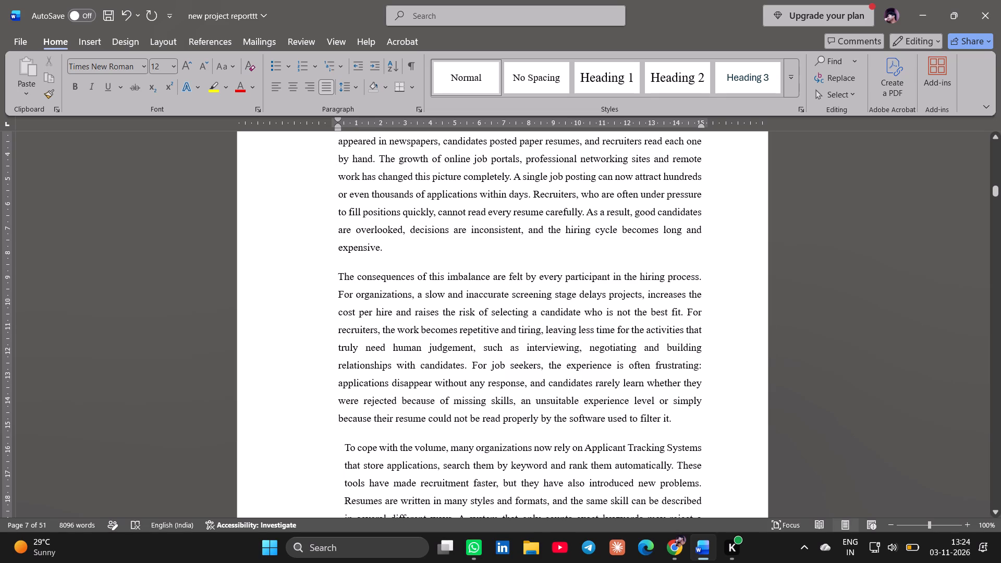
Reduce the left indent of the paragraph beginning "To cope with the volume" to about the 0.25 mark on the ruler.
scroll(384, 244, down, 1)
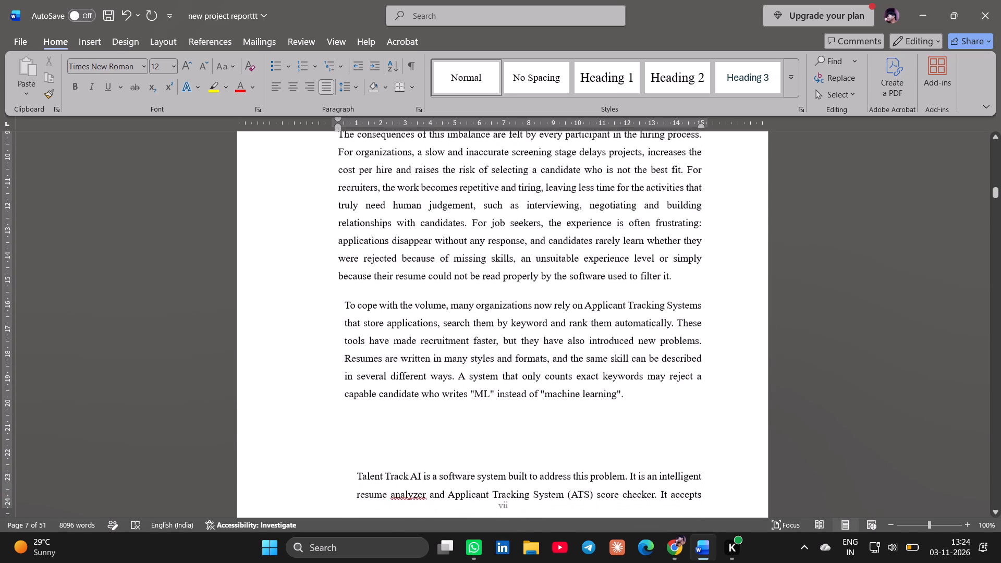
scroll(384, 244, down, 1)
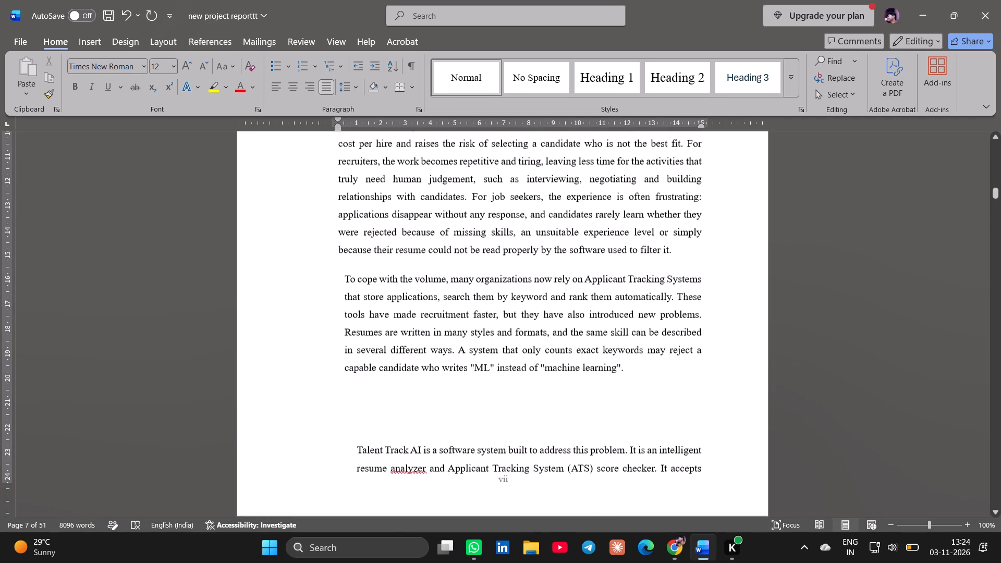
scroll(384, 244, down, 1)
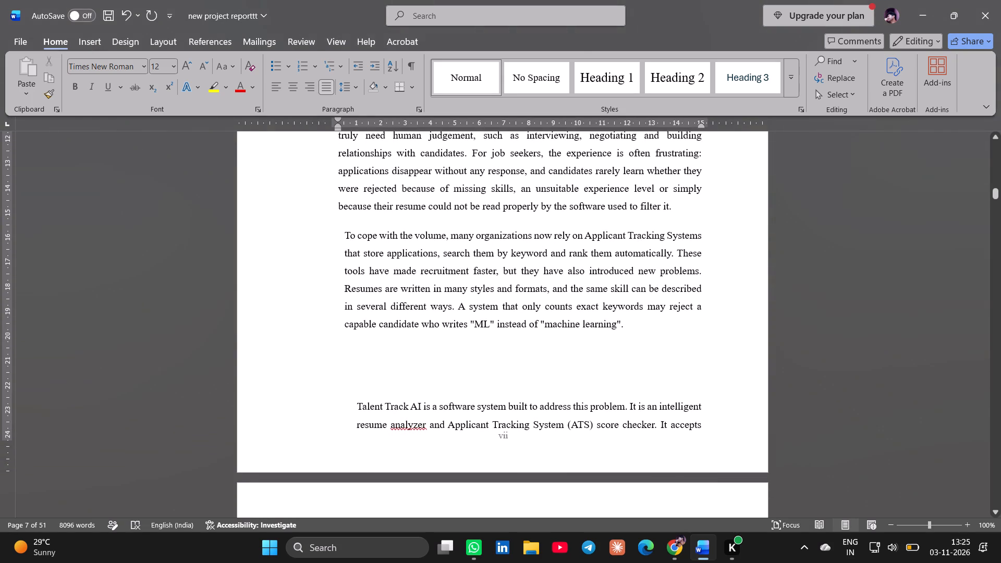
click(340, 236)
drag(342, 127, 337, 127)
Remove the indent and blank lines before "Talent Track AI is a software system", joining that text to the end of the preceding paragraph.
scroll(394, 229, down, 1)
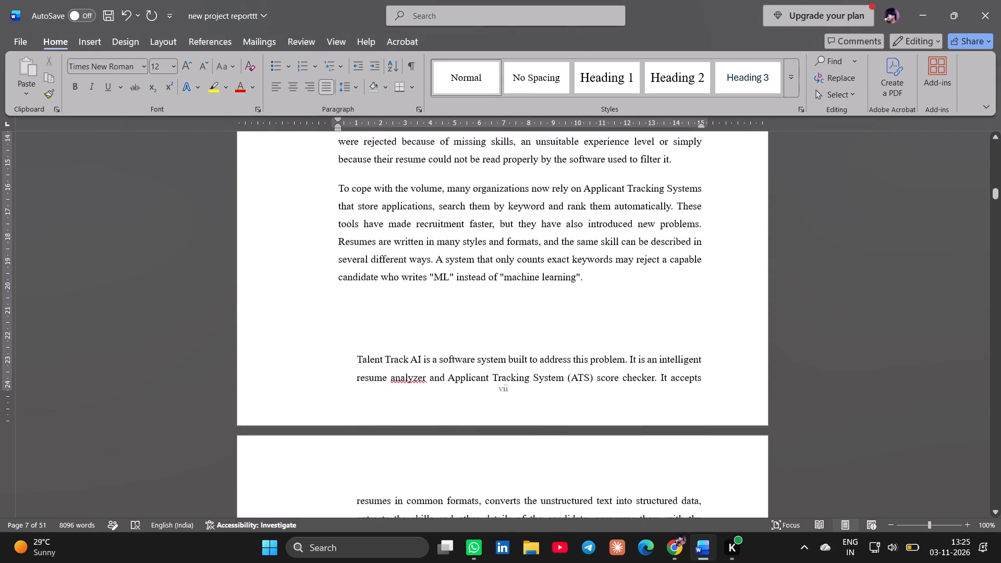
scroll(394, 229, down, 1)
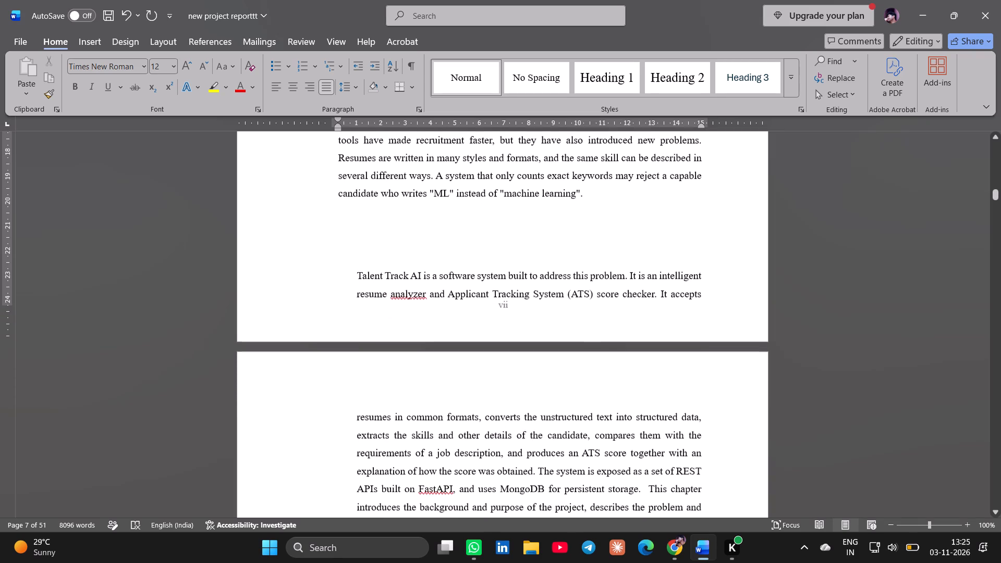
scroll(394, 229, down, 1)
click(359, 241)
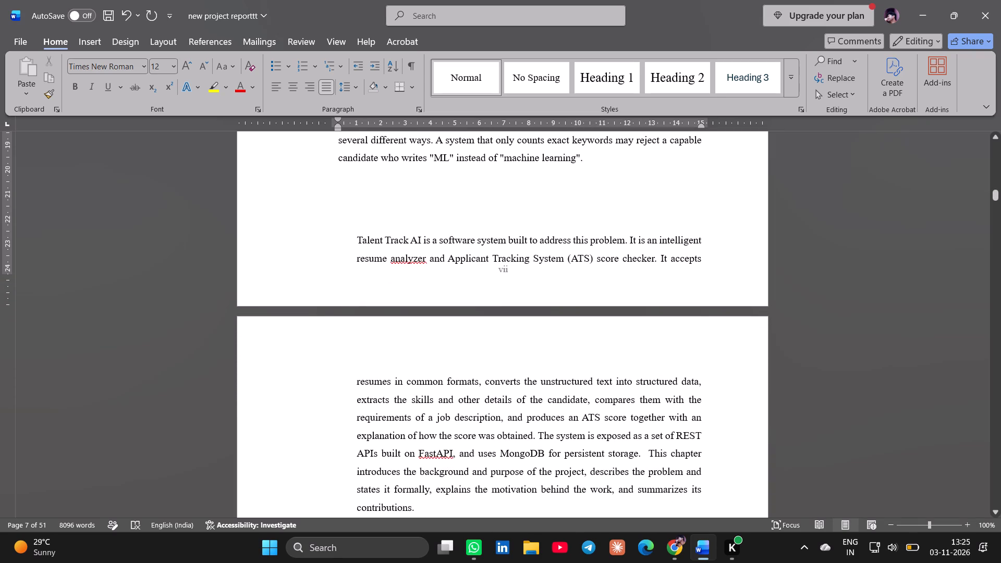
key(BackSpace)
key(BackSpace)
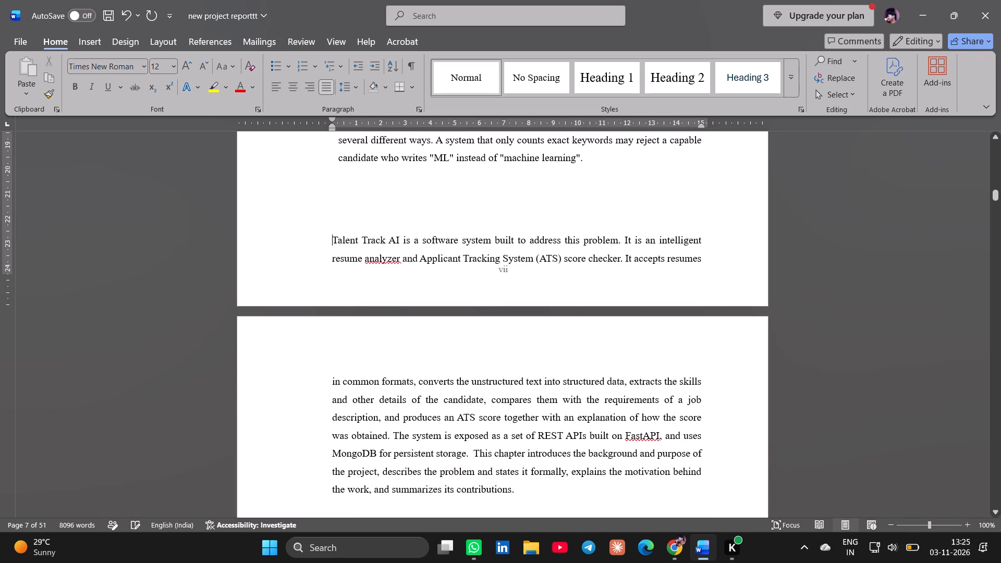
key(BackSpace)
key(BackSpace)
key(BackSpace)
key(BackSpace)
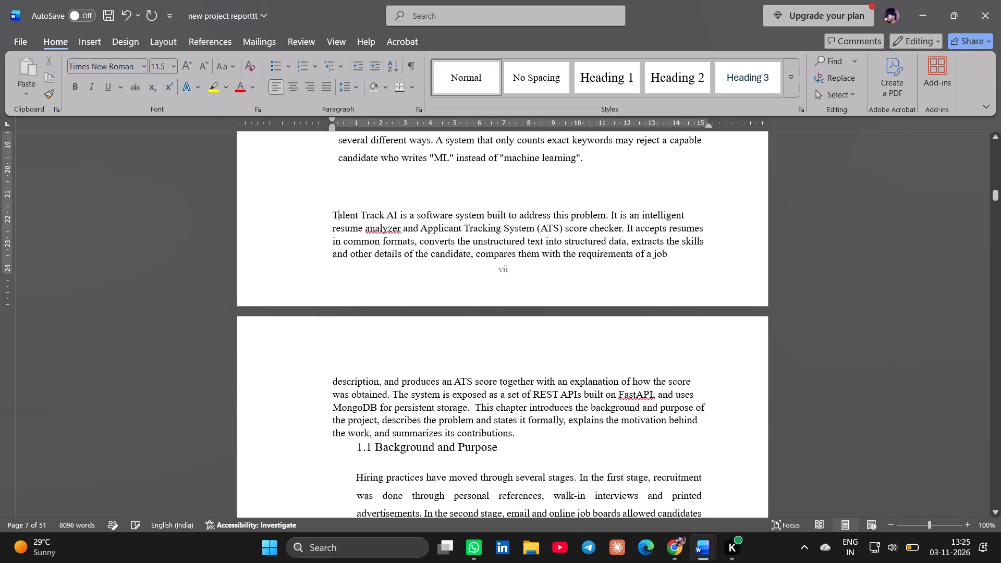
key(BackSpace)
key(BackSpace)
key(BackSpace)
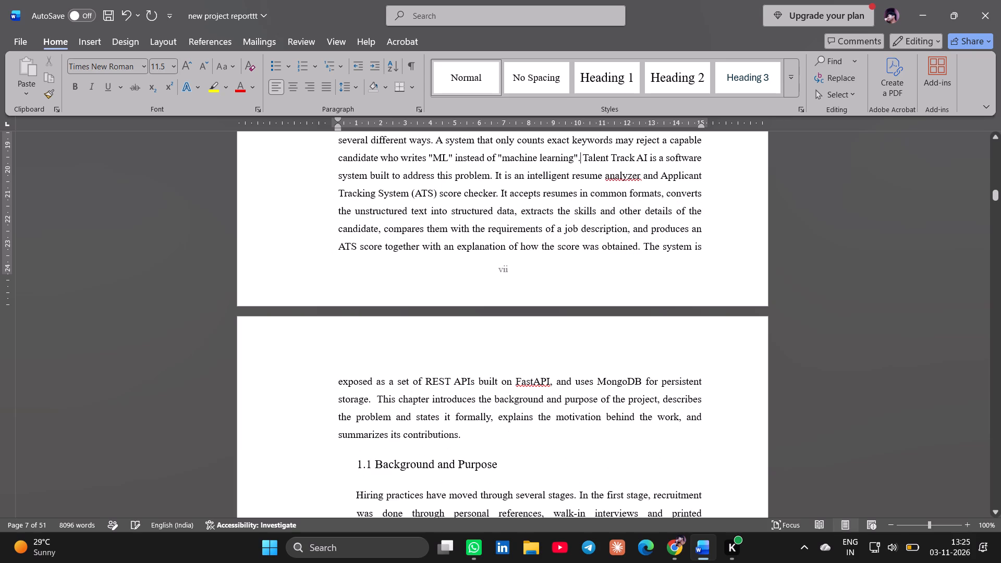
Split the text at "Talent Track AI is a software system" so it starts its own paragraph.
key(Return)
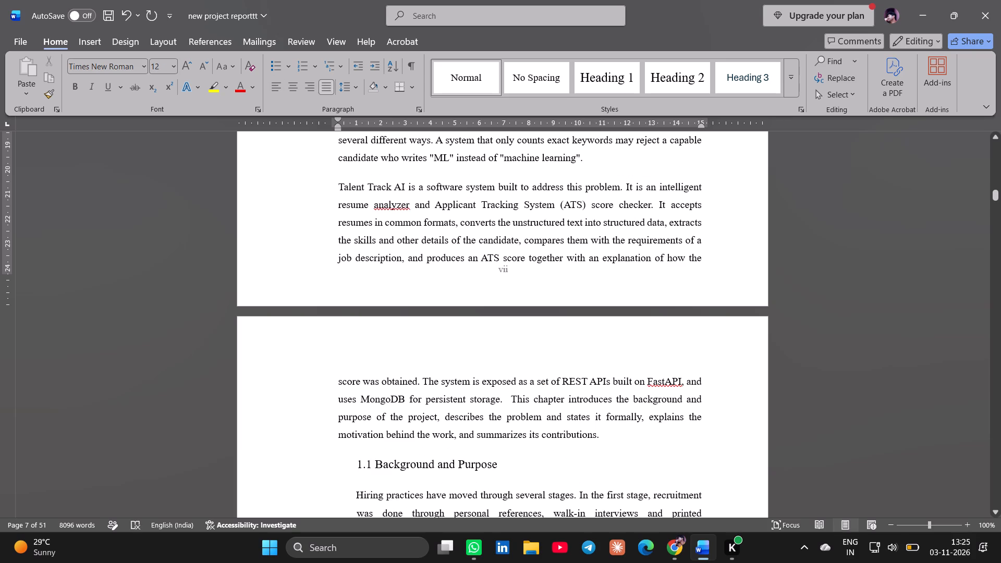
Review the alignment and spacing of the Introduction paragraphs from the chapter heading through "Talent Track AI is a software system".
scroll(508, 287, up, 1)
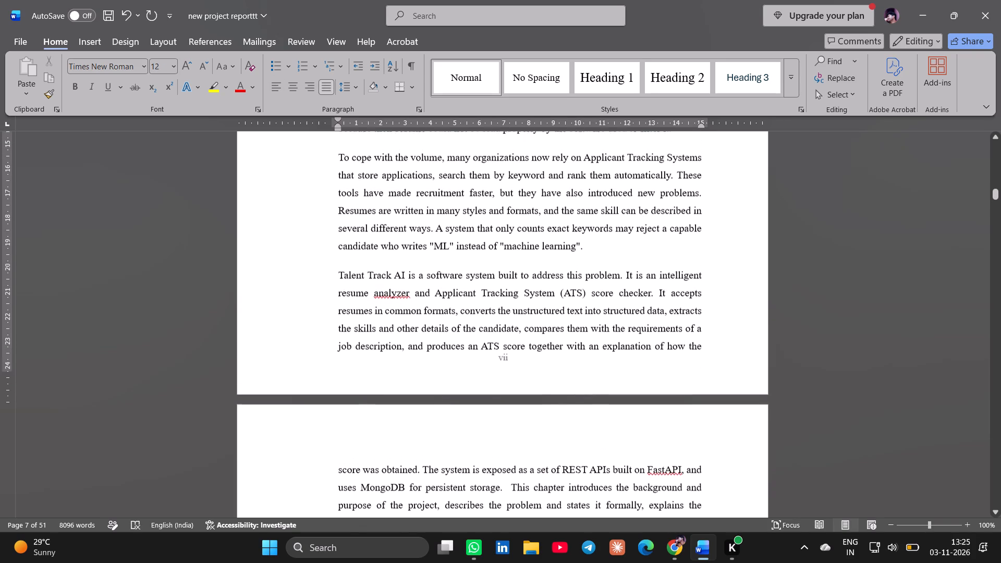
scroll(508, 287, up, 1)
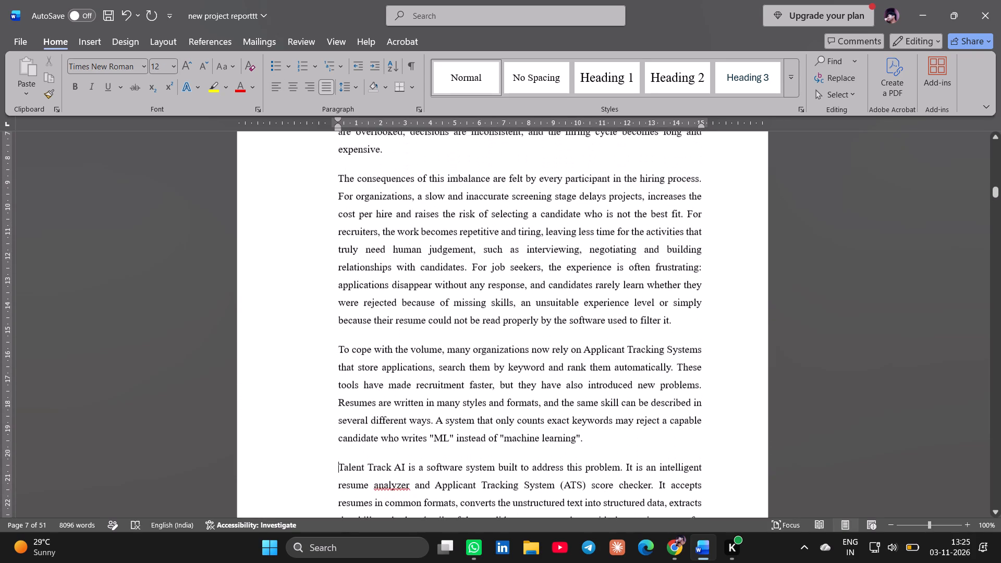
scroll(508, 287, up, 1)
scroll(508, 287, right, 1)
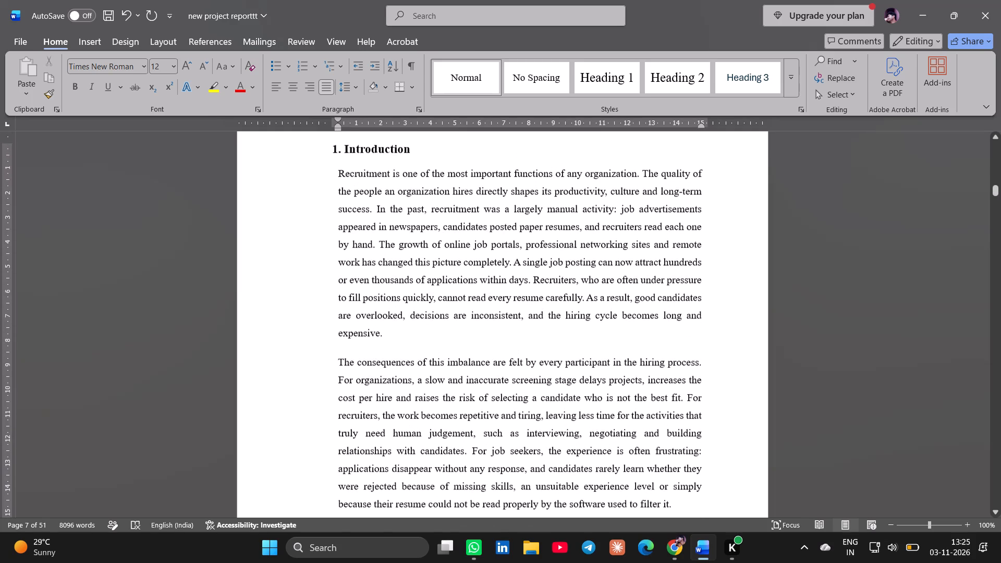
scroll(508, 287, right, 1)
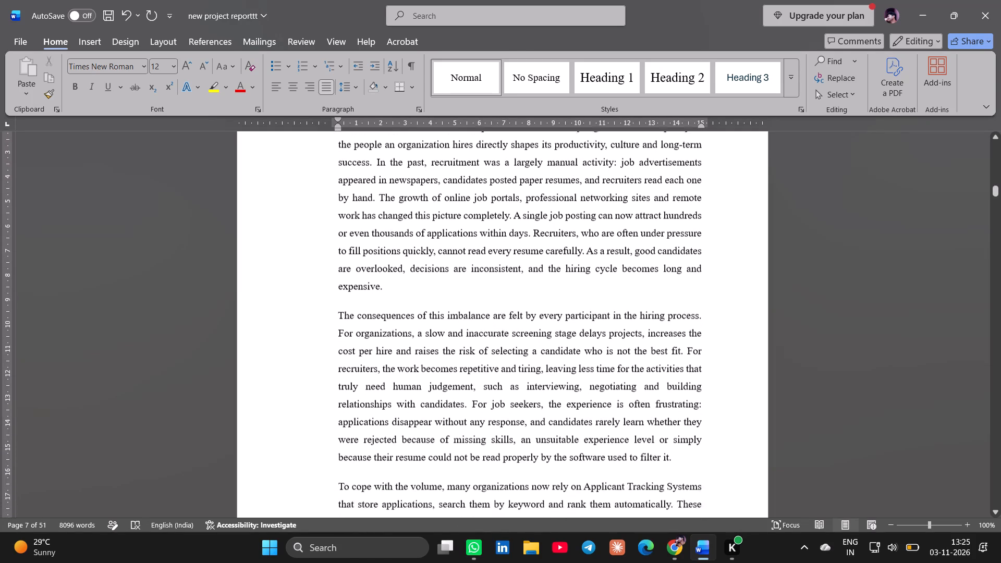
scroll(508, 287, right, 1)
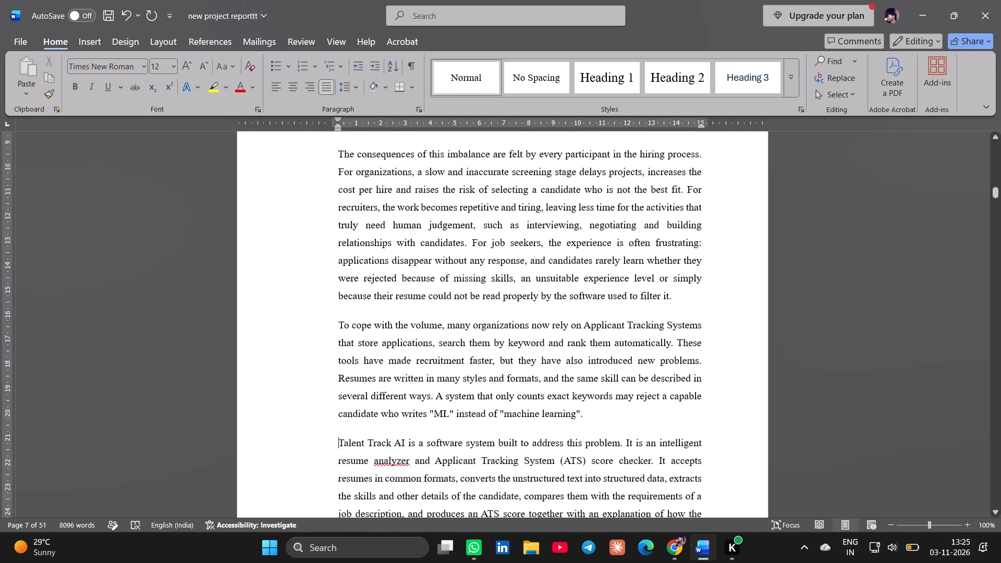
scroll(508, 287, right, 1)
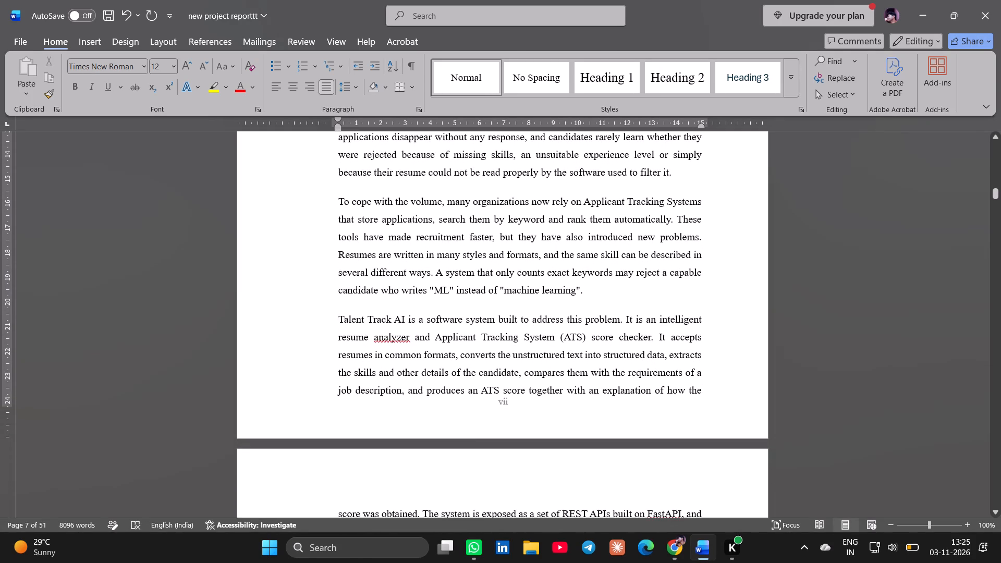
scroll(508, 287, down, 1)
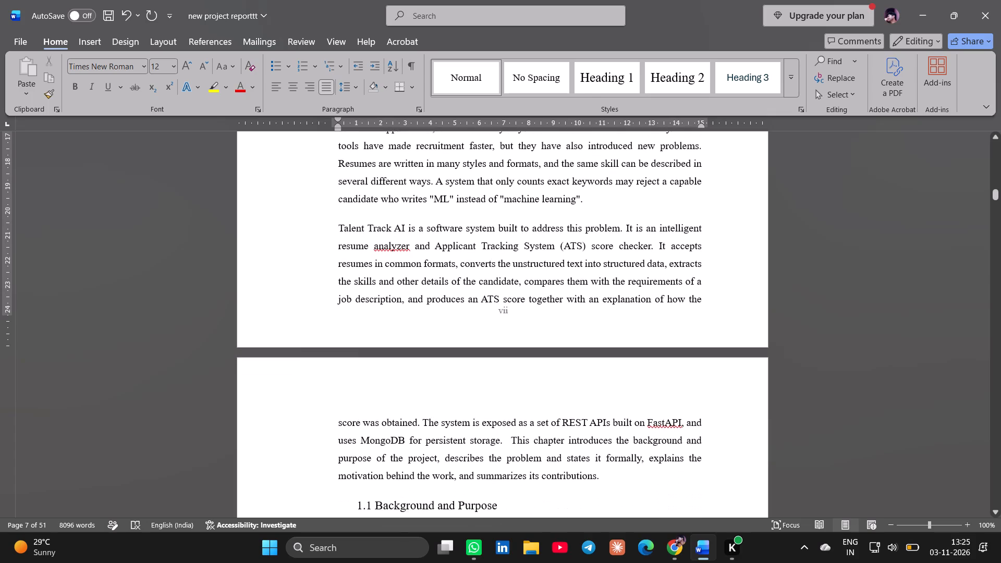
scroll(508, 287, down, 1)
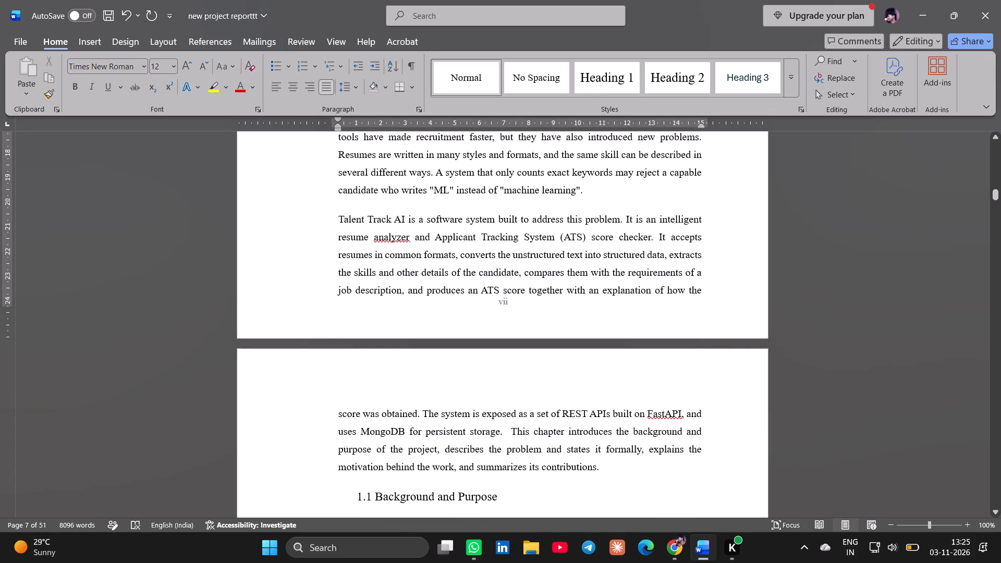
scroll(508, 287, down, 1)
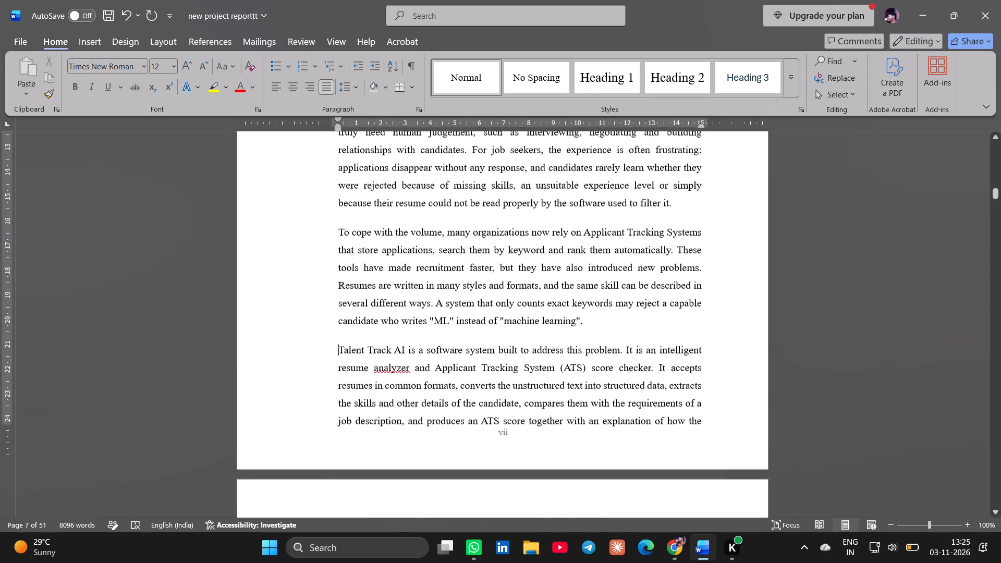
scroll(508, 287, down, 1)
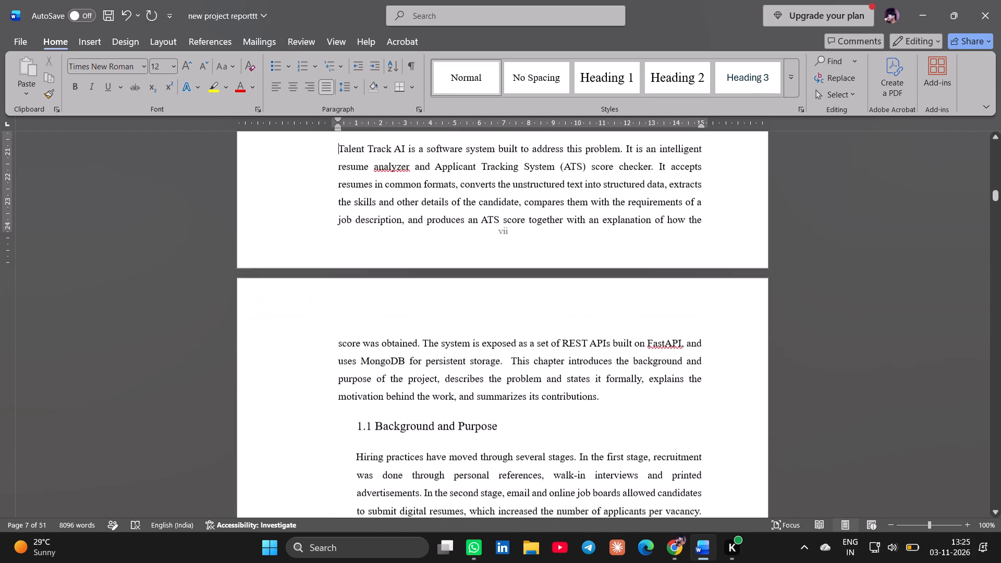
Move the left indent of the heading "1.1 Background and Purpose" to the 0 mark on the ruler.
scroll(508, 287, down, 1)
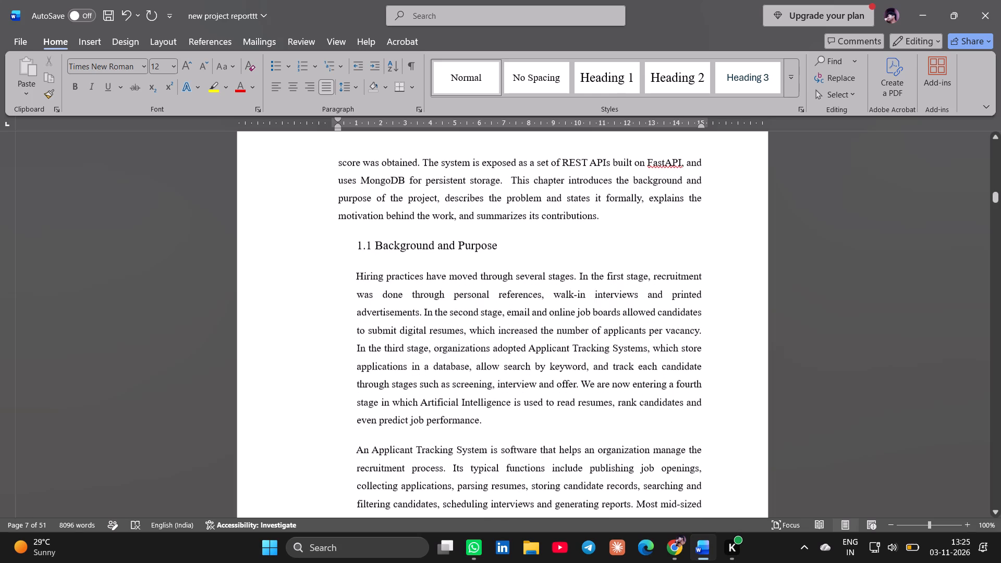
scroll(508, 287, down, 1)
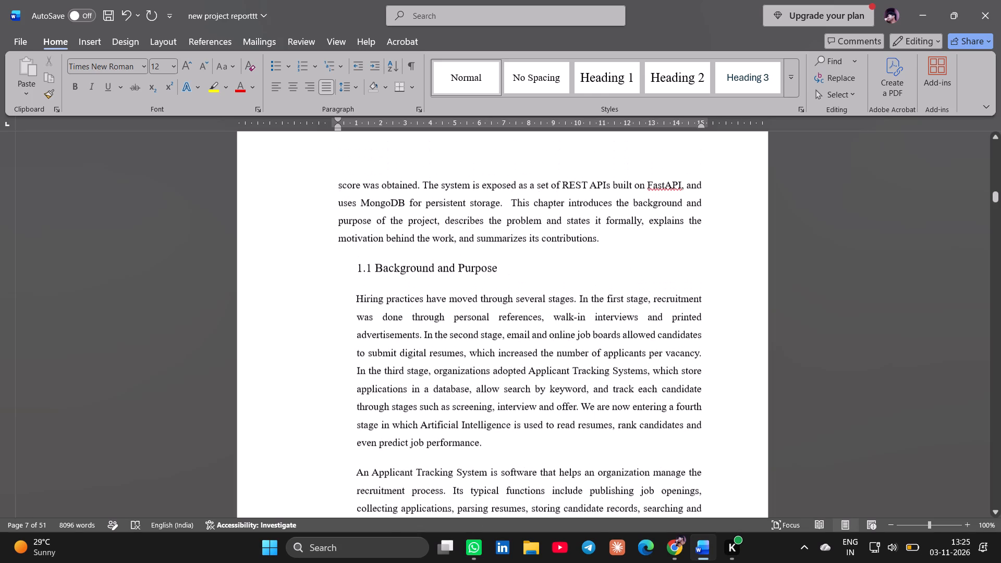
scroll(508, 287, down, 1)
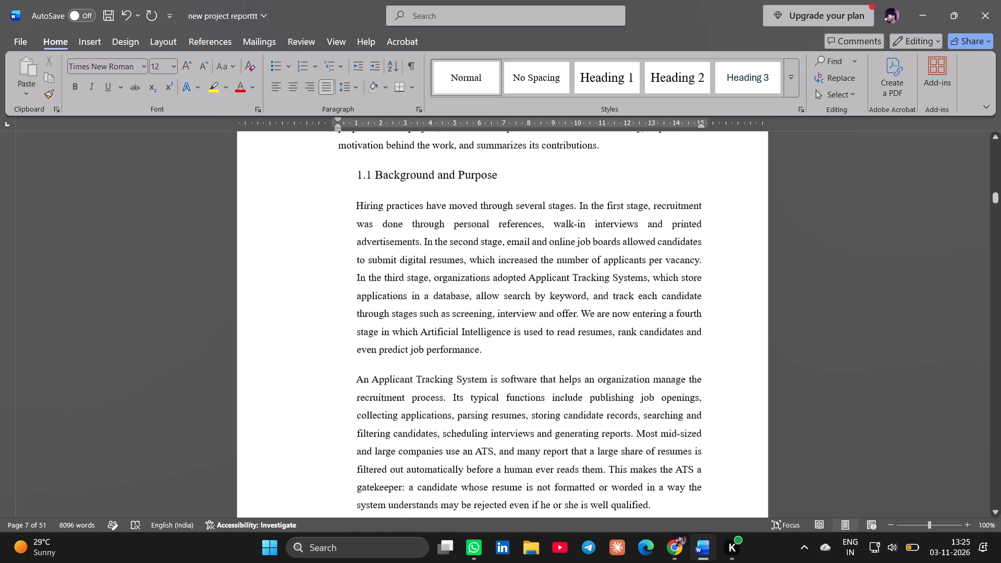
click(357, 169)
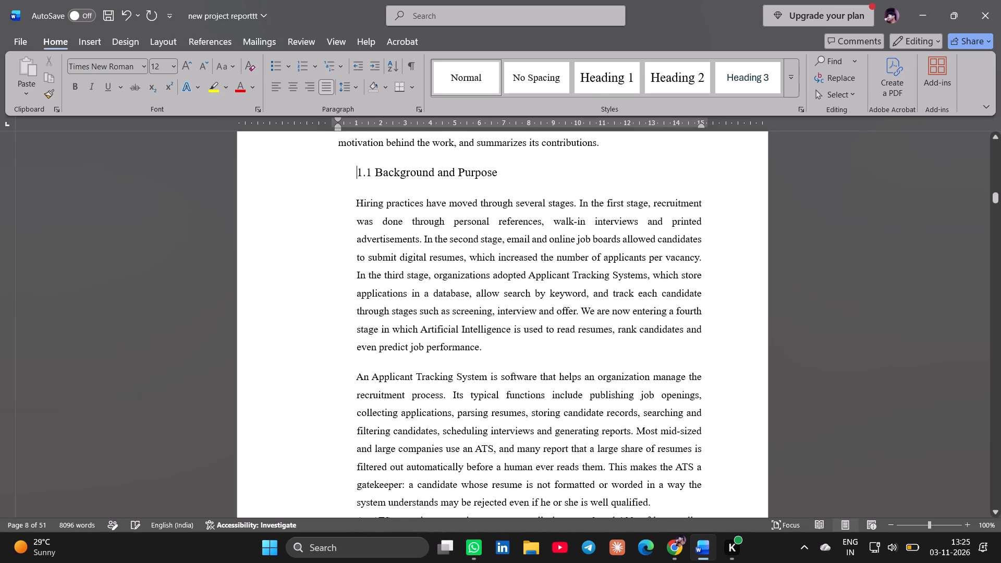
drag(357, 128, 334, 127)
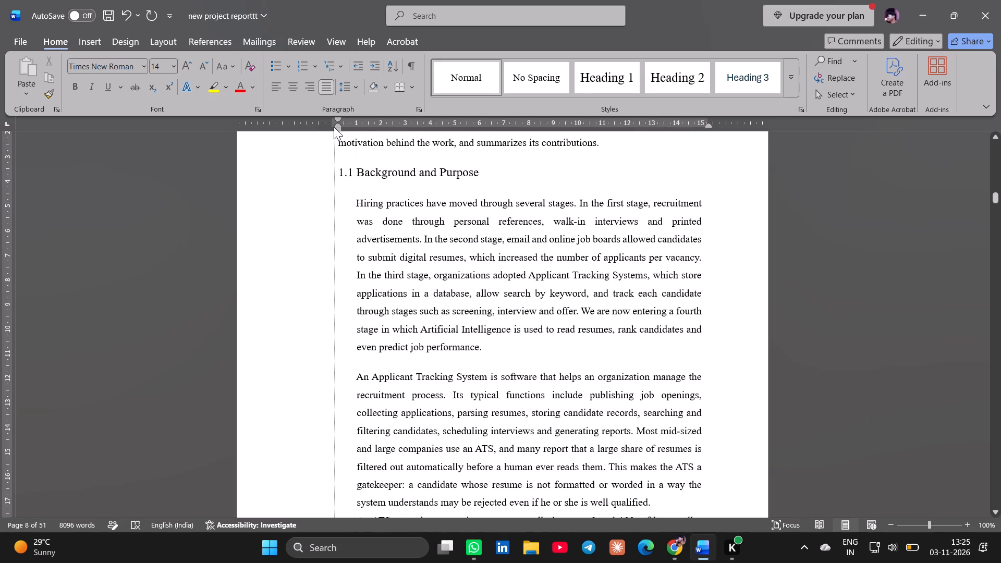
drag(334, 127, 333, 127)
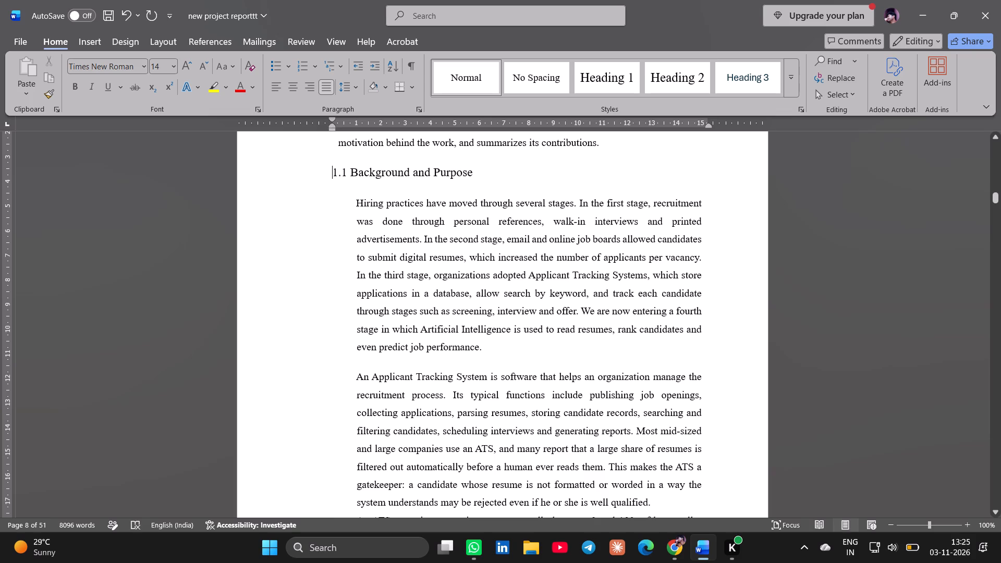
Reduce the left indent of the paragraph beginning "Hiring practices have moved" to about the 0.25 mark on the ruler.
click(352, 202)
drag(358, 129, 338, 128)
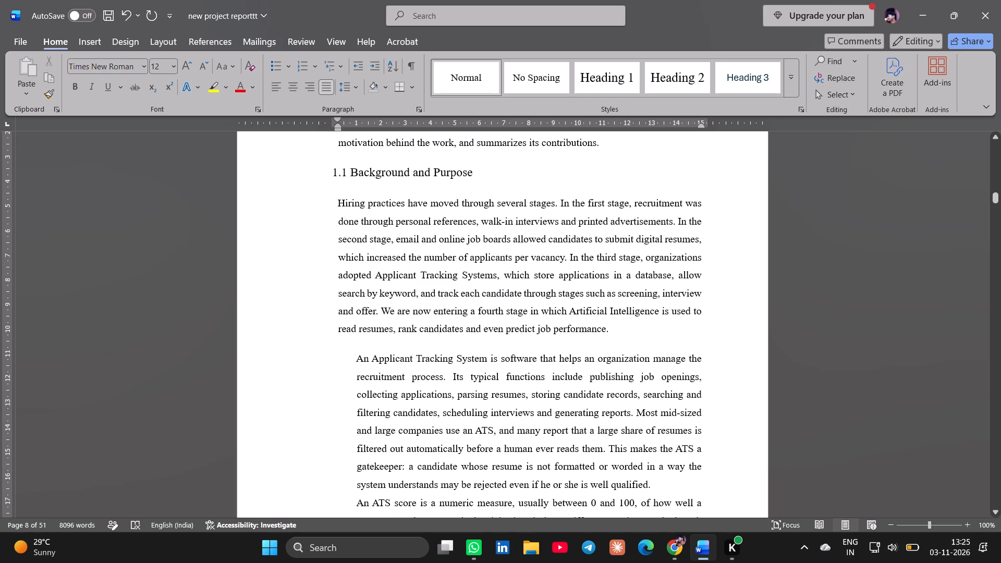
Reduce the left indent of the paragraph beginning "An Applicant Tracking System is software" to about the 0.25 mark on the ruler.
scroll(385, 241, right, 1)
scroll(385, 241, down, 1)
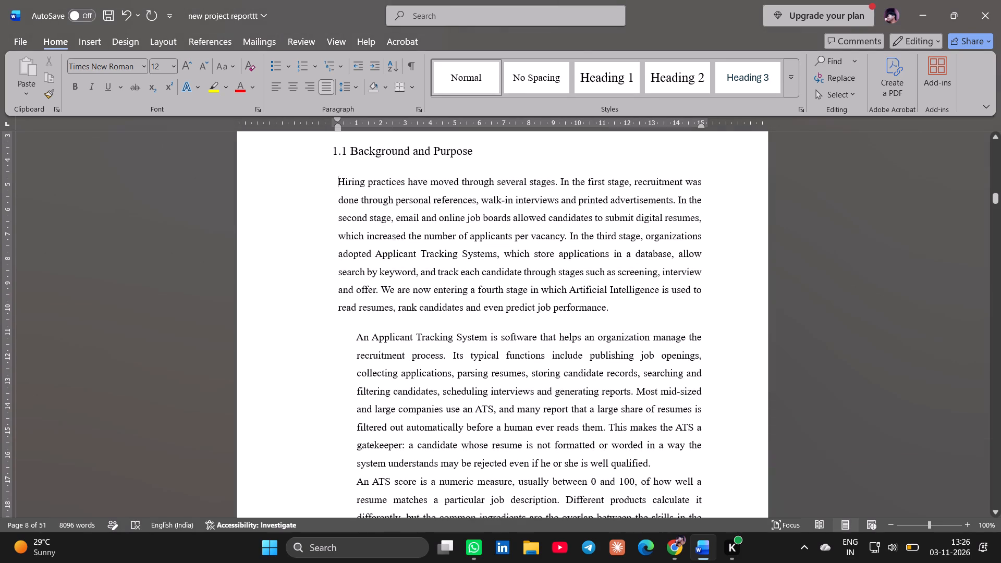
scroll(385, 241, down, 1)
click(358, 298)
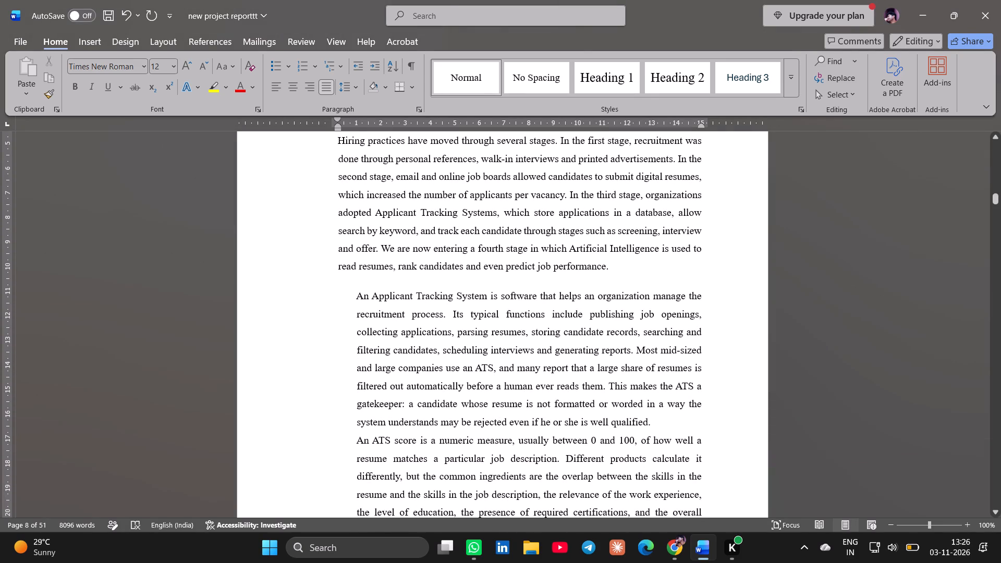
drag(356, 128, 348, 128)
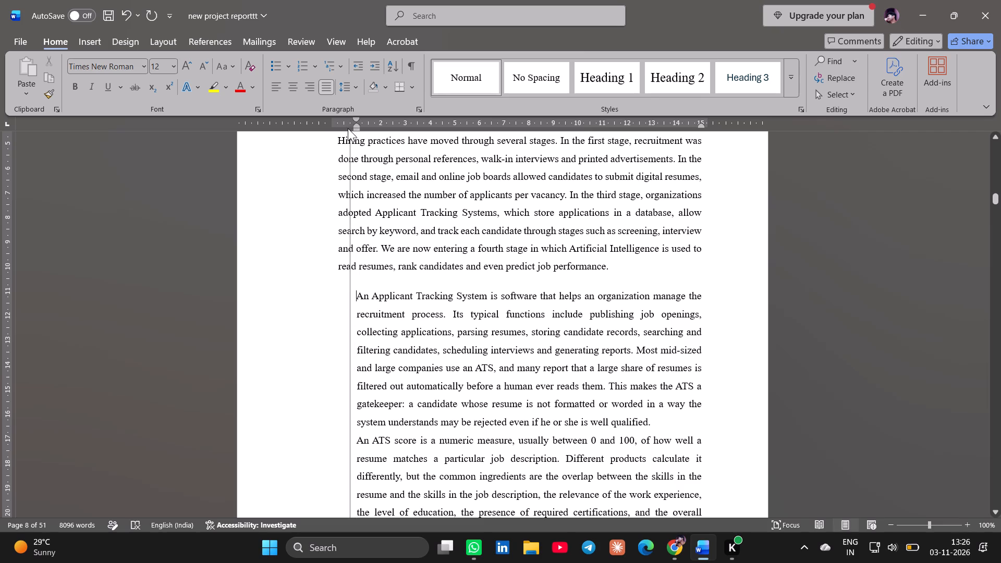
drag(348, 128, 340, 130)
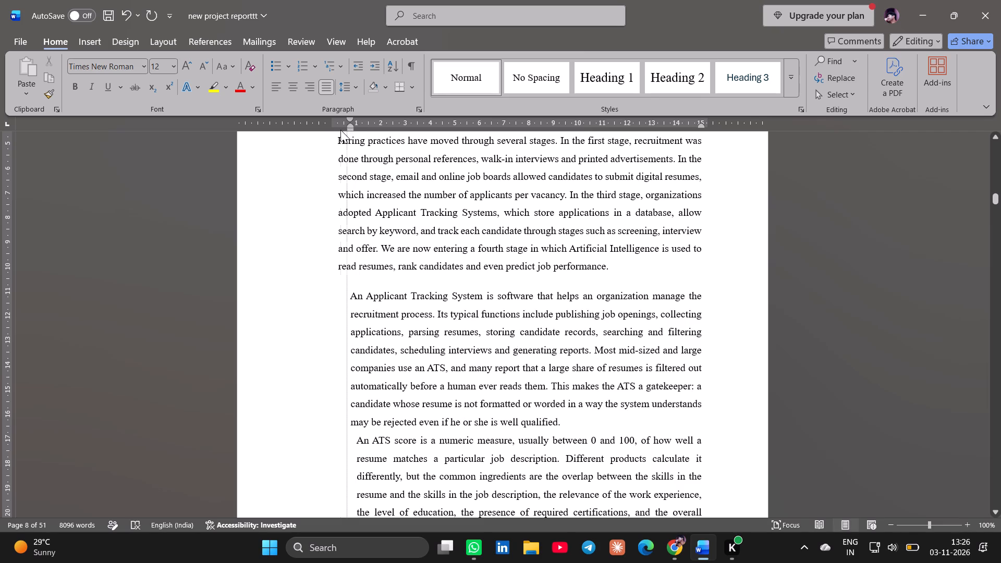
drag(340, 130, 338, 131)
Reduce the left indent of the paragraph beginning "An ATS score is a numeric measure" to about the 0.25 mark on the ruler.
scroll(410, 253, right, 1)
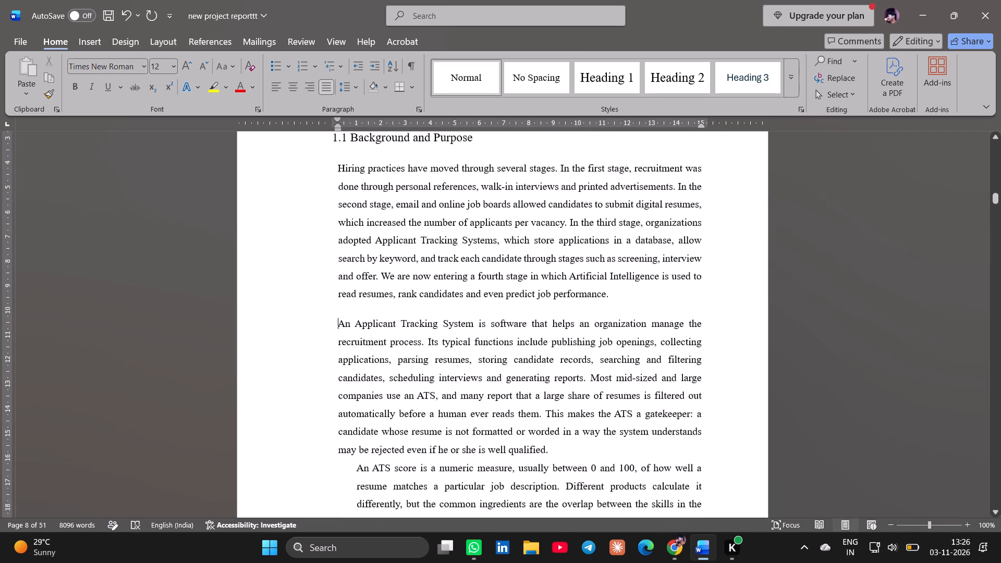
scroll(410, 253, right, 1)
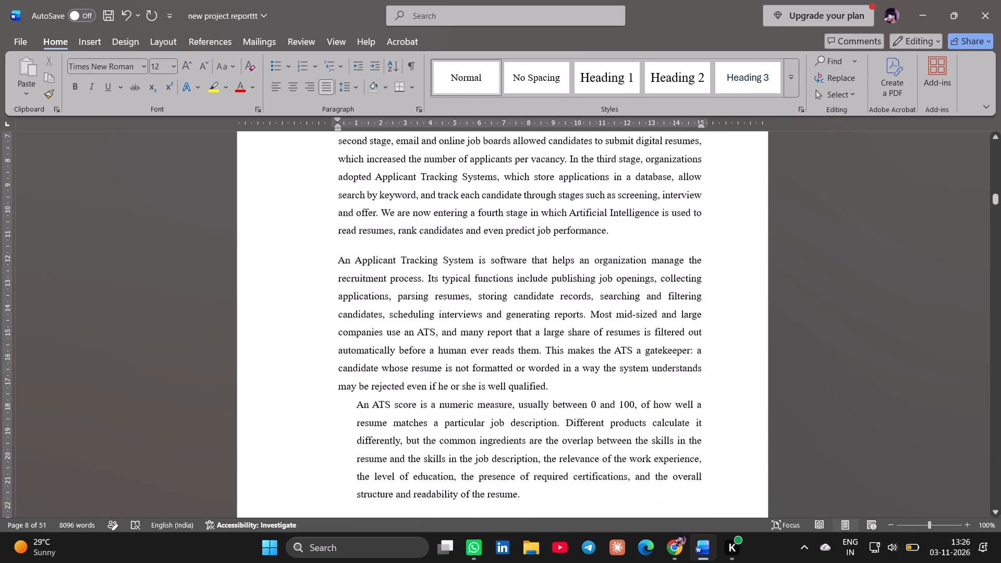
scroll(410, 253, right, 1)
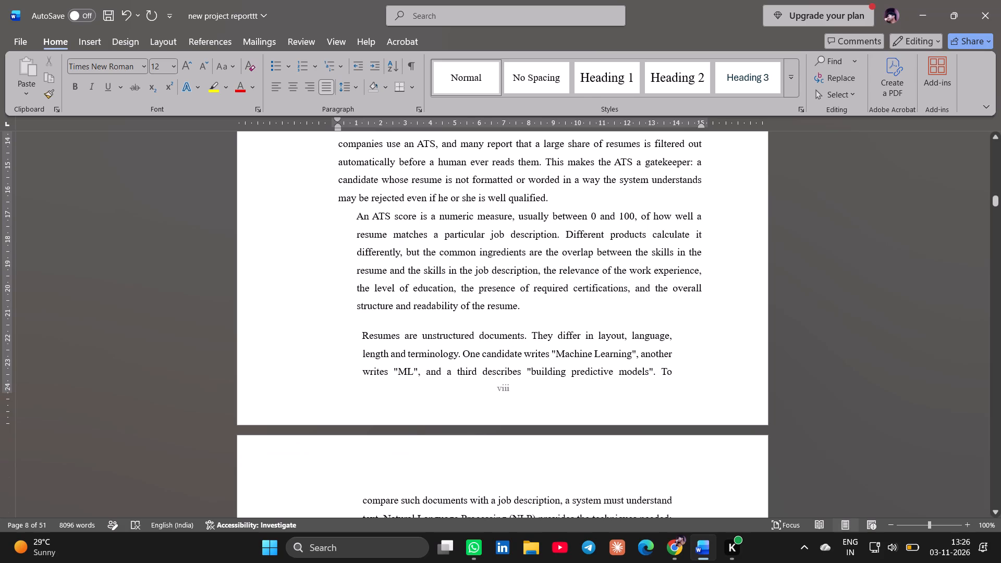
click(358, 215)
drag(355, 130, 340, 127)
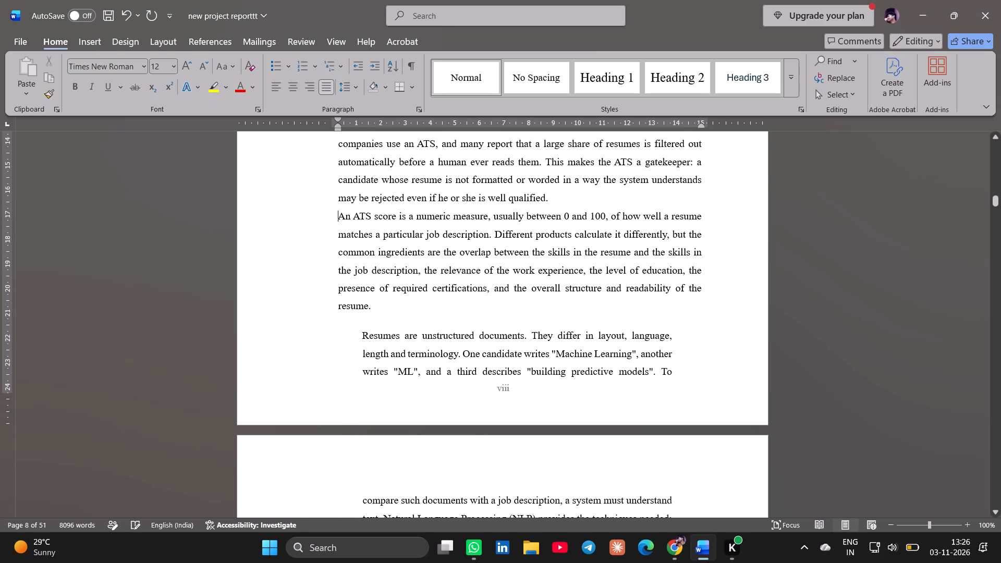
Reduce the left indent of the paragraph beginning "Resumes are unstructured documents" to about the 0.25 mark on the ruler.
scroll(431, 307, down, 1)
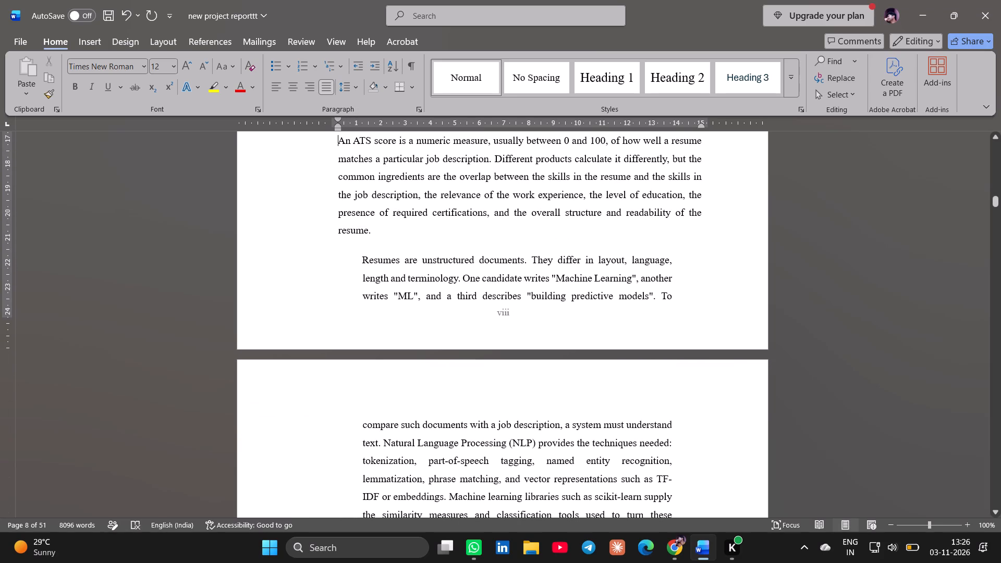
click(364, 262)
drag(362, 129, 361, 129)
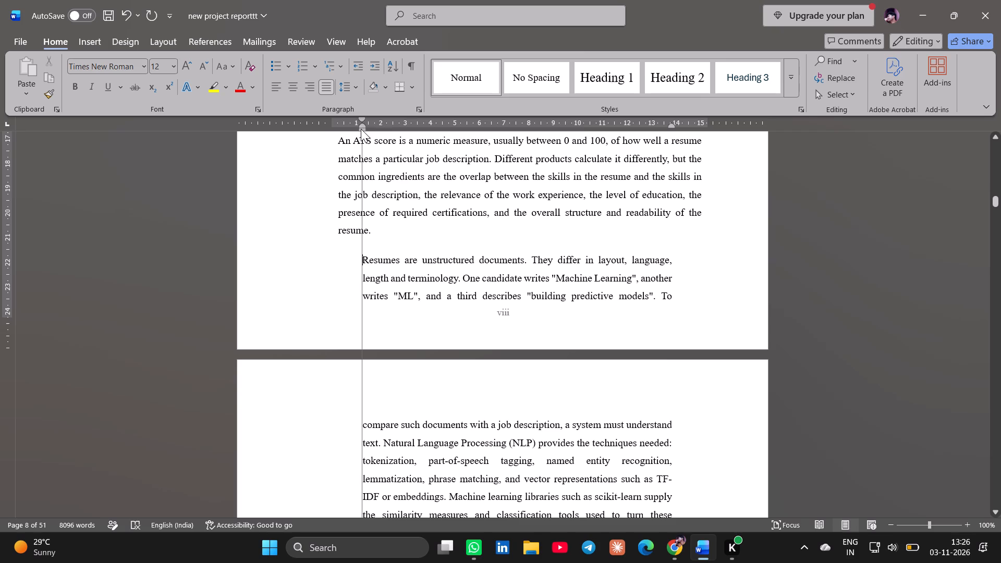
drag(361, 129, 336, 131)
Join the "Resumes are unstructured documents" paragraph to the preceding one, and split it off again so it takes on that paragraph's formatting.
key(BackSpace)
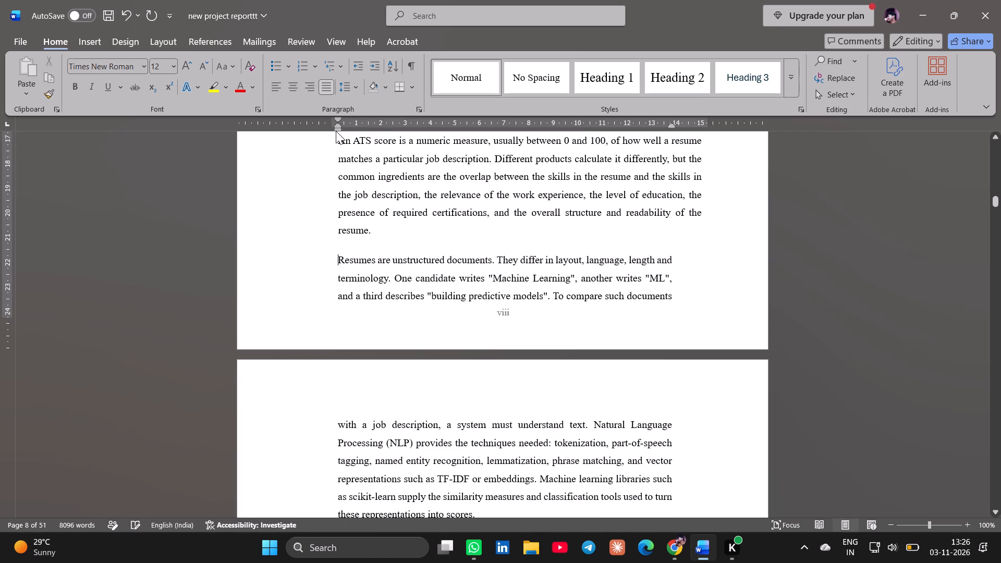
key(BackSpace)
key(BackSpace)
key(BackSpace)
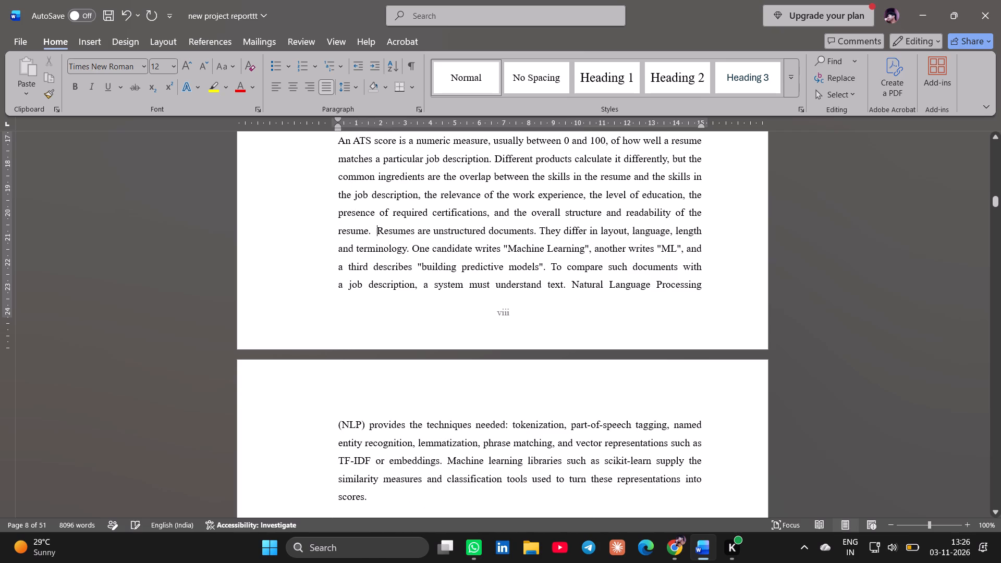
key(Return)
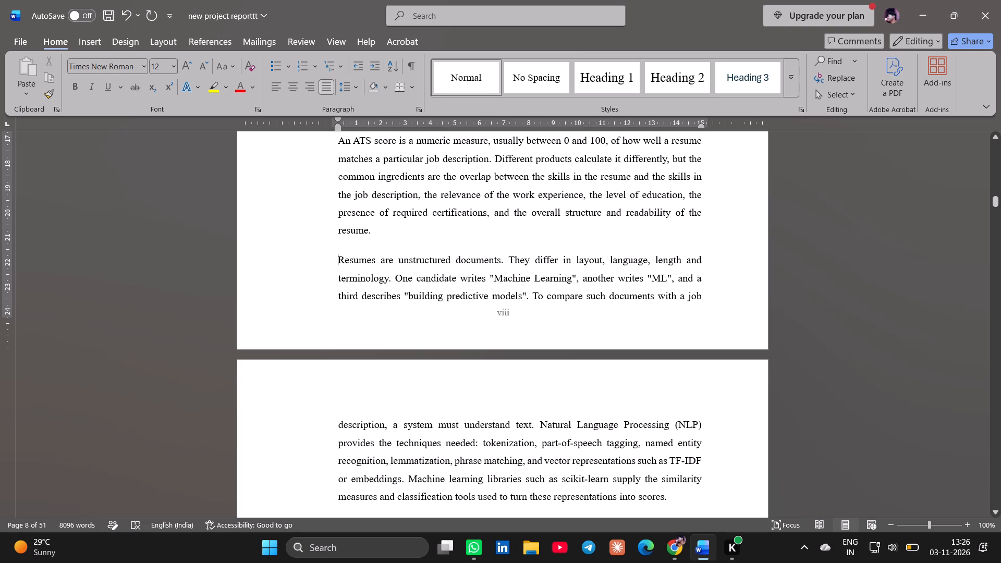
Try to even out the gap between the "An ATS score" and "Resumes are unstructured documents" paragraphs with a line-spacing option.
drag(706, 265, 337, 230)
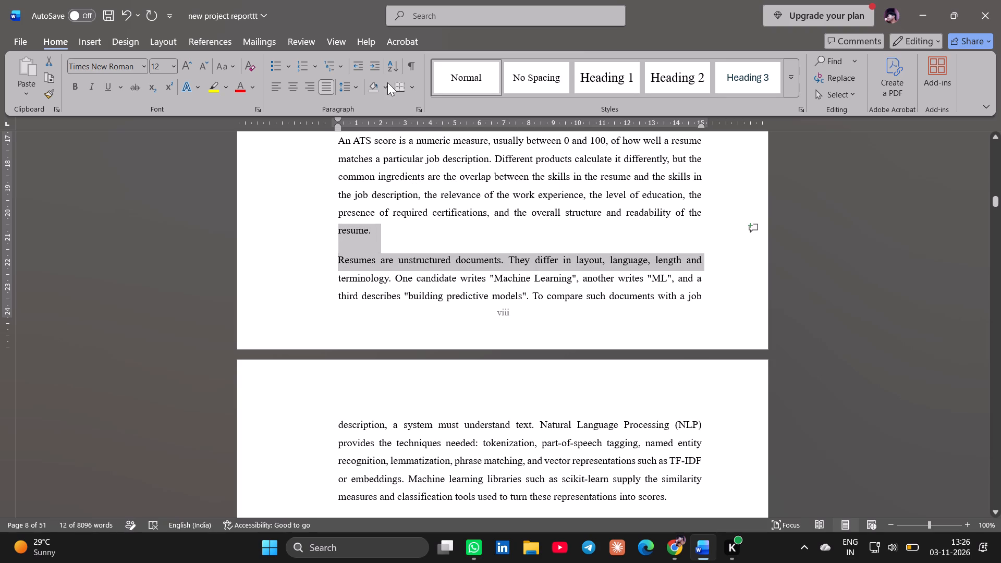
click(352, 83)
click(371, 142)
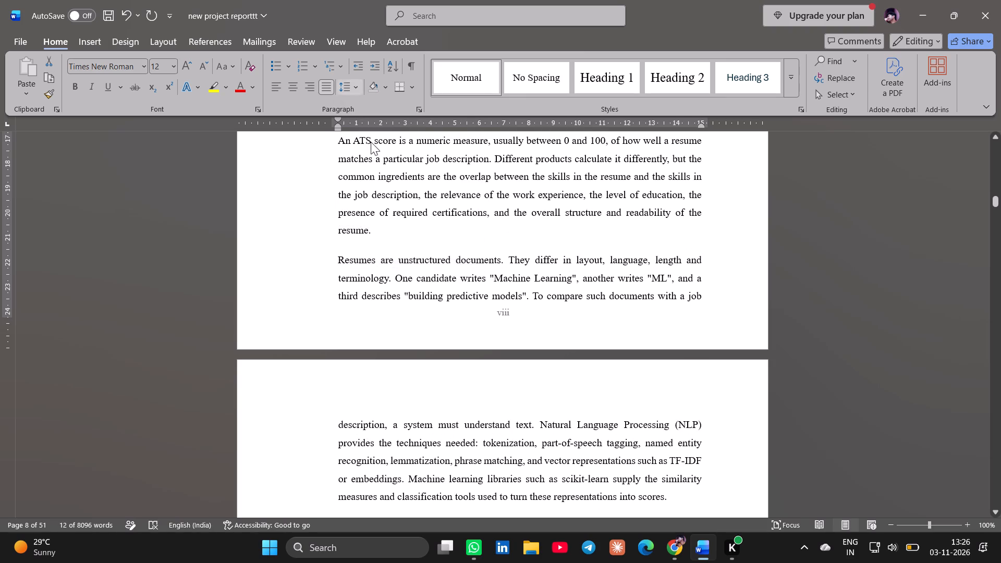
click(484, 238)
Review the indents and paragraph spacing of section 1.1, from "An Applicant Tracking System" to the numbered list of purposes.
scroll(484, 238, right, 1)
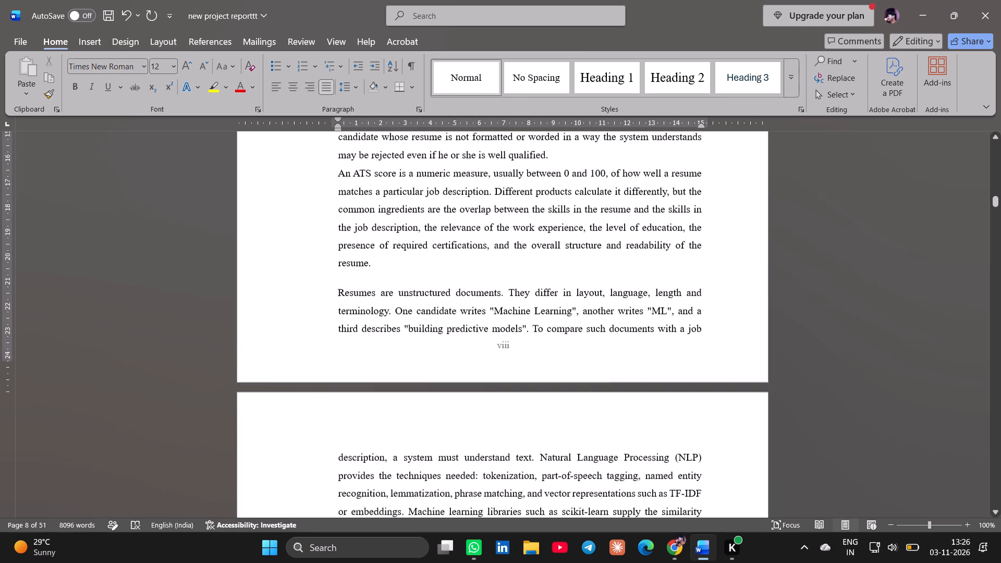
scroll(484, 238, right, 1)
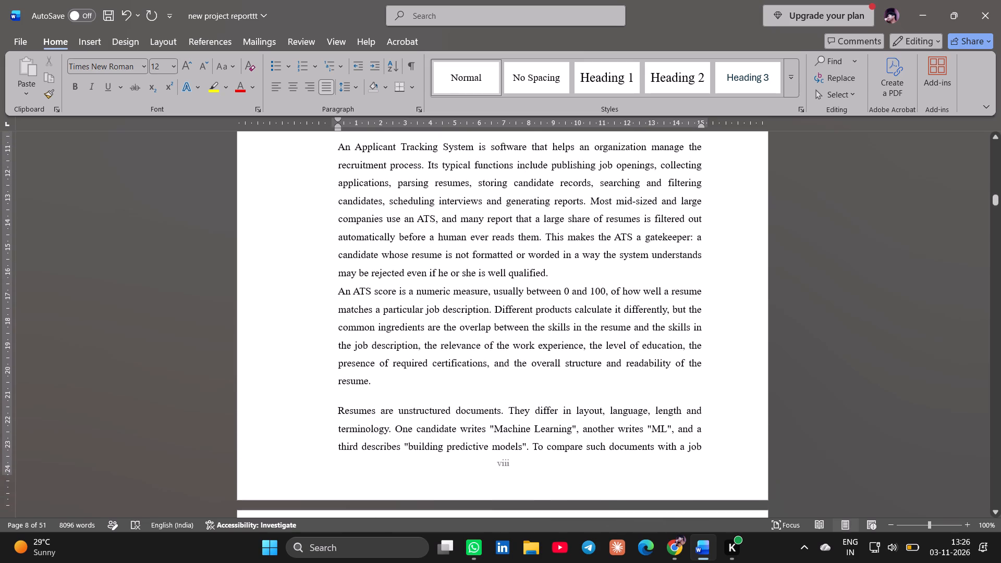
scroll(484, 238, right, 1)
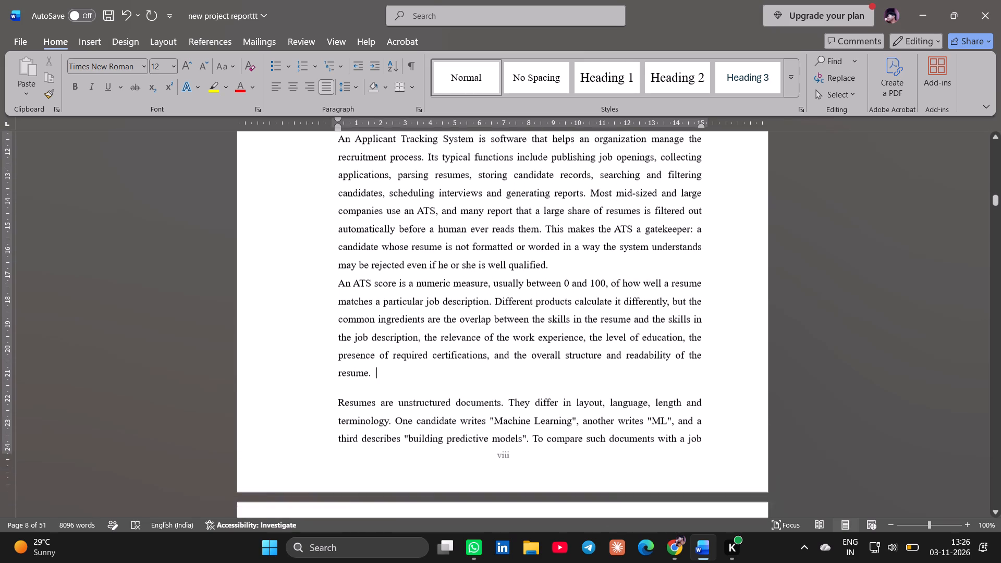
scroll(484, 238, right, 1)
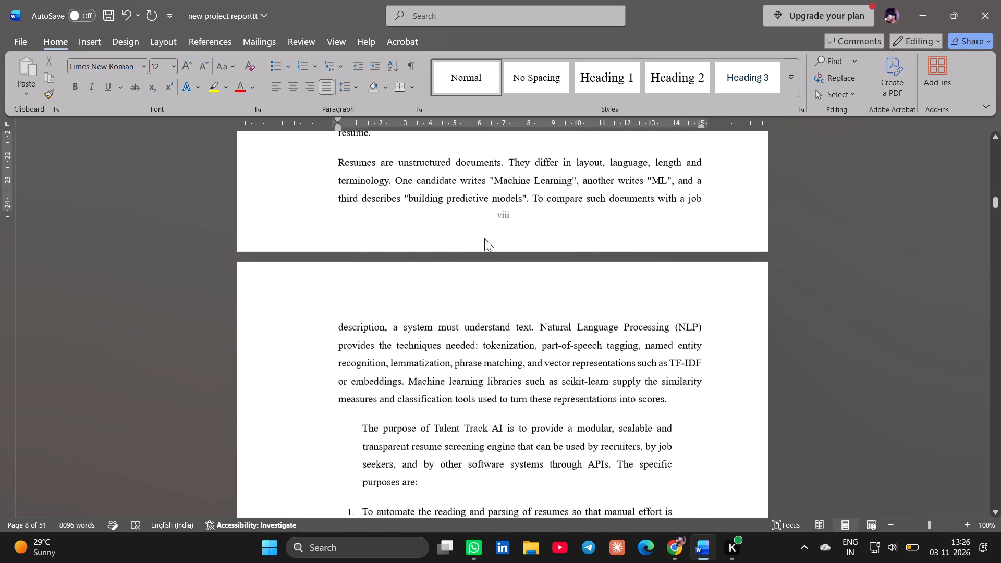
scroll(484, 238, right, 1)
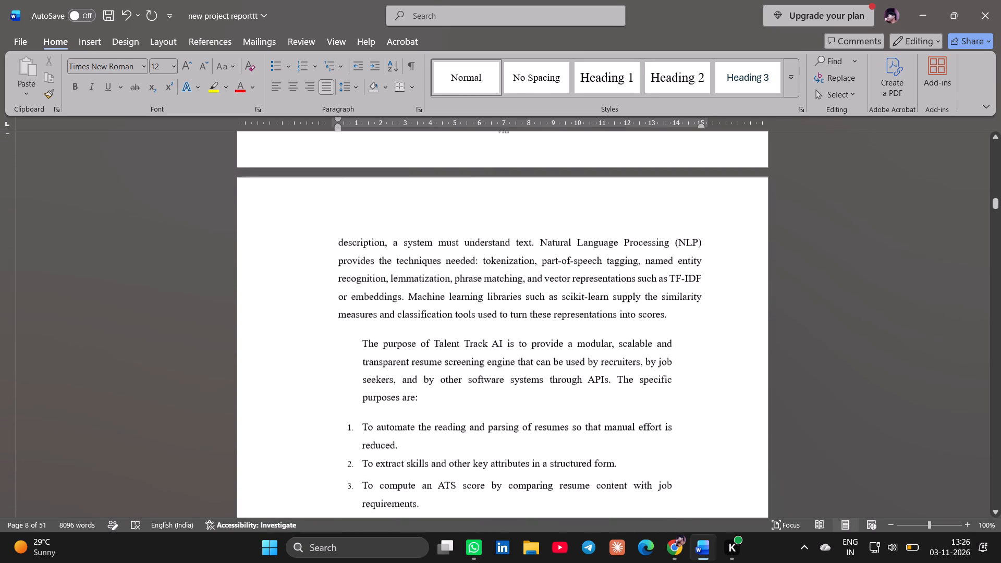
scroll(484, 238, right, 1)
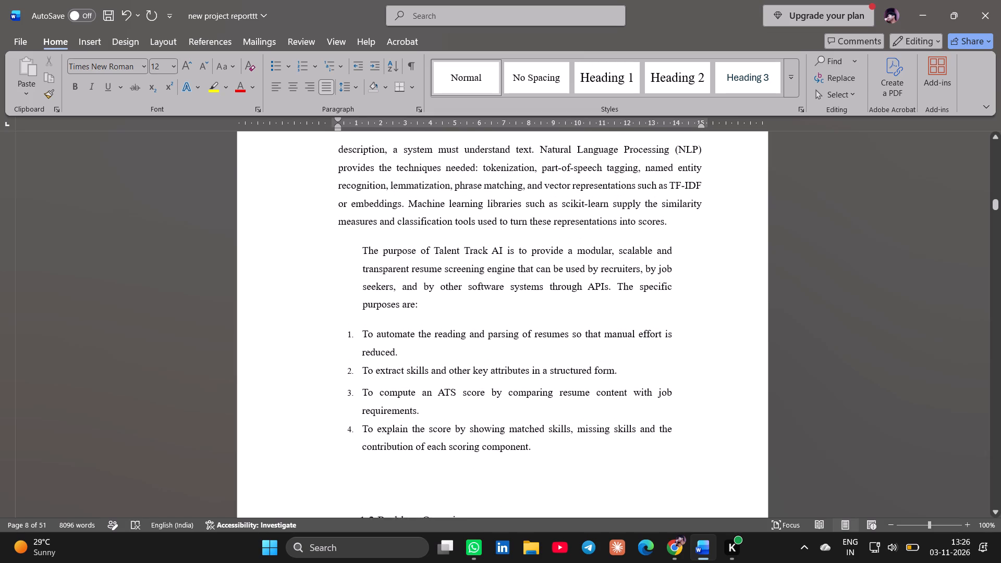
scroll(484, 238, right, 1)
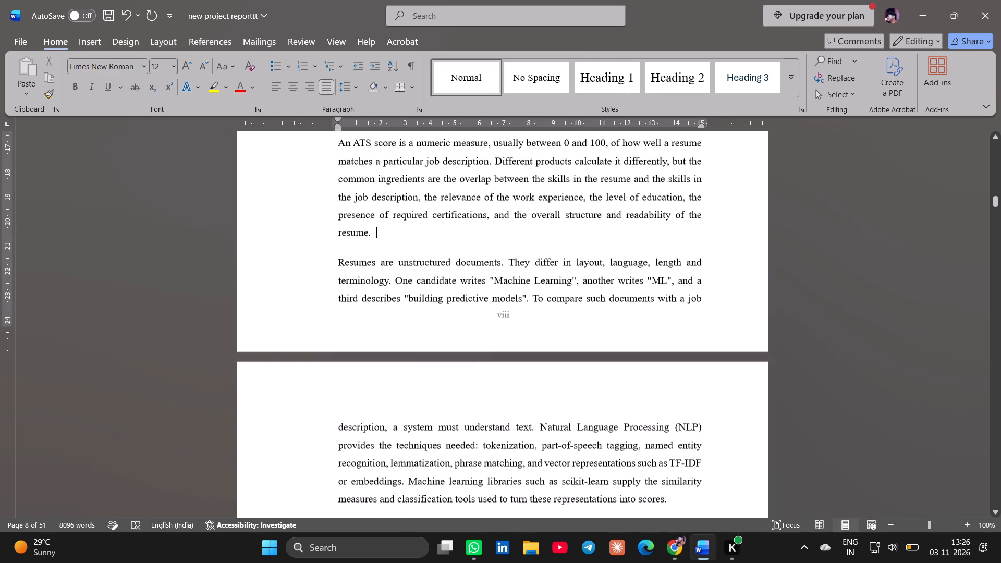
scroll(484, 238, right, 1)
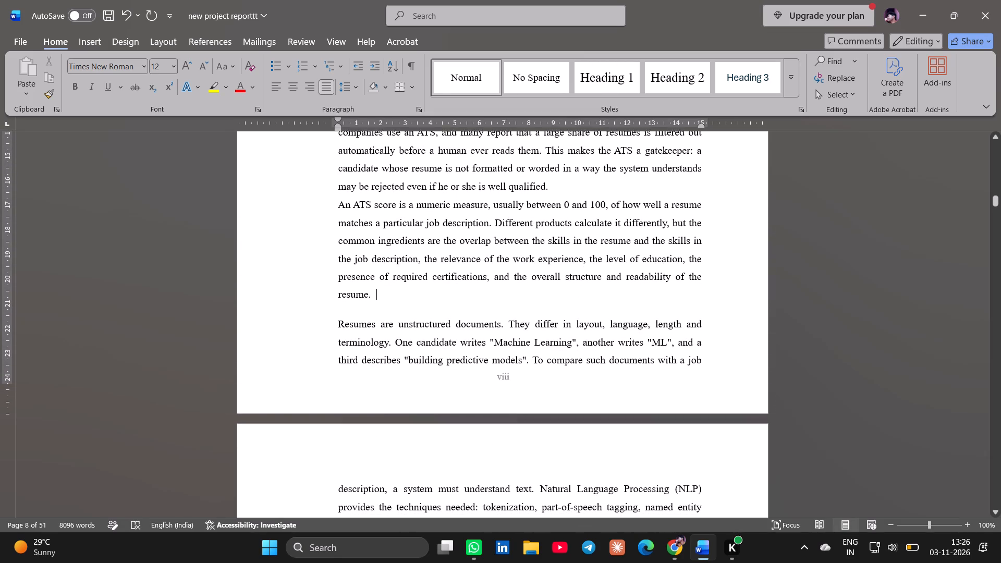
scroll(484, 238, right, 1)
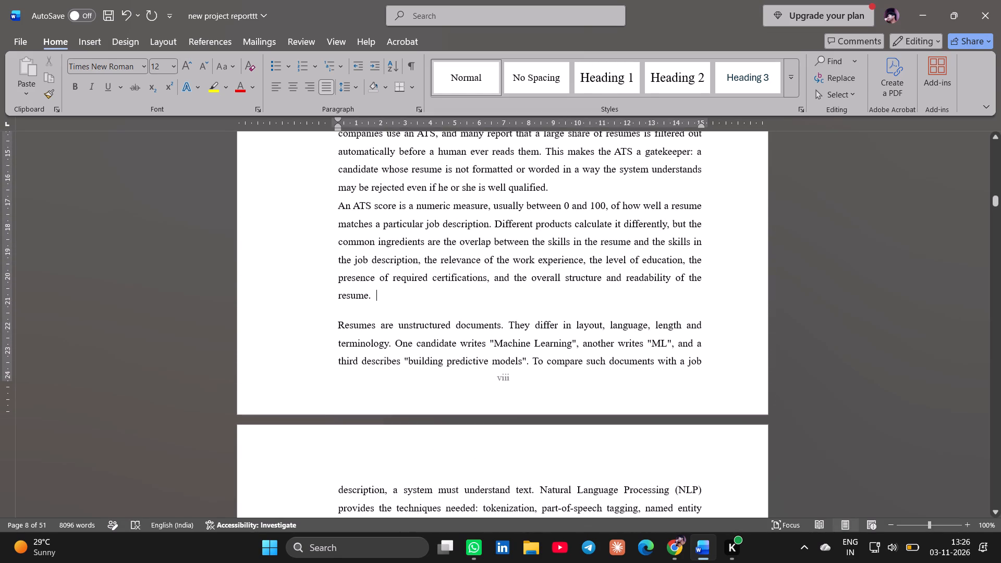
scroll(484, 238, right, 1)
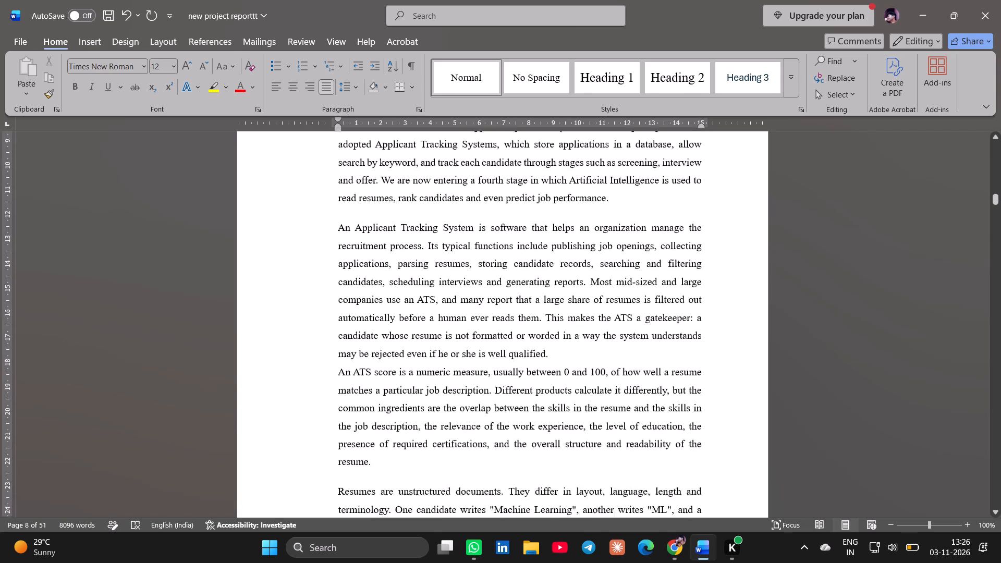
Widen the paragraph beginning "The purpose of Talent Track AI" with a left indent at about 0.25 and a right indent at about 15.
scroll(484, 238, right, 1)
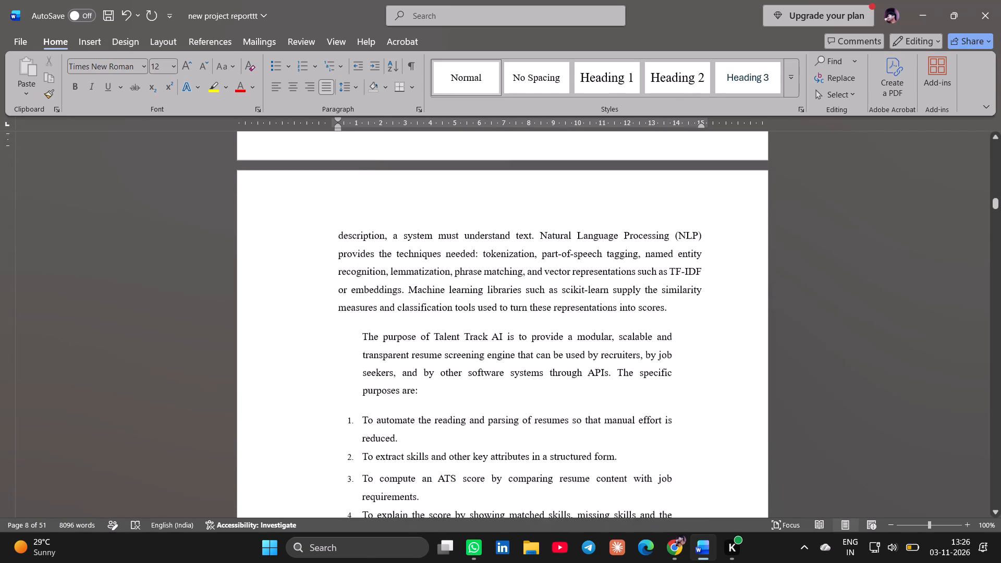
scroll(484, 238, right, 1)
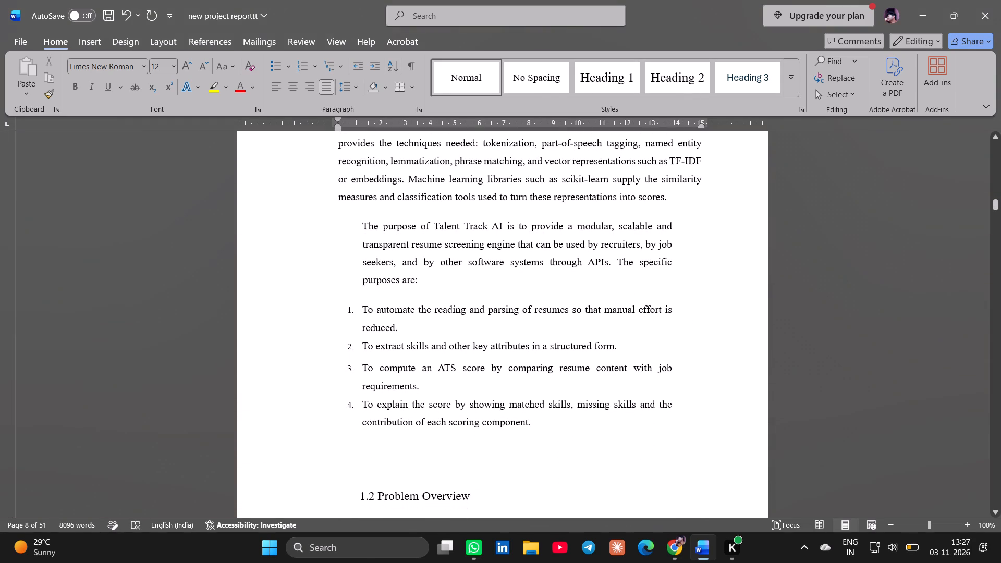
click(359, 225)
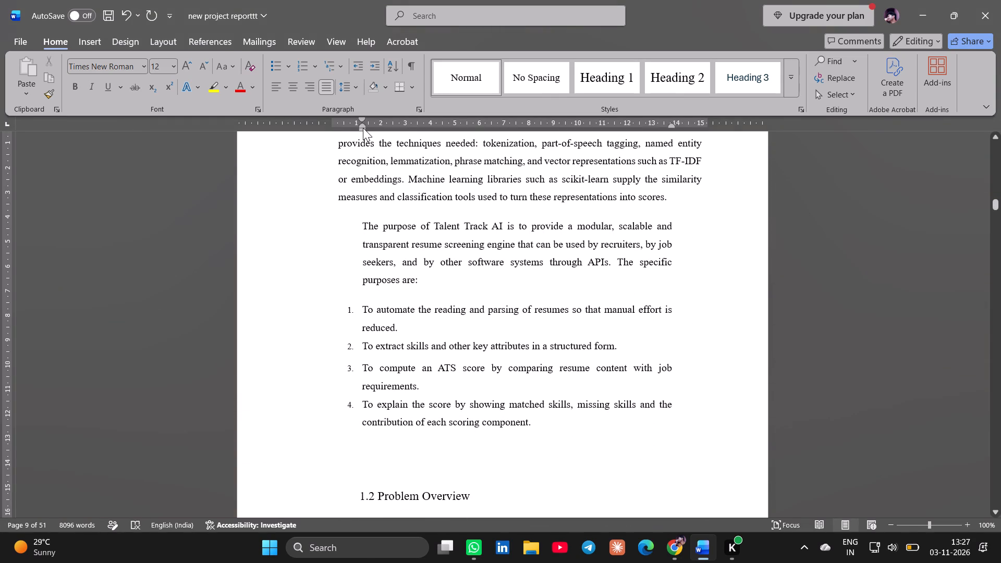
drag(362, 127, 337, 129)
drag(672, 127, 704, 123)
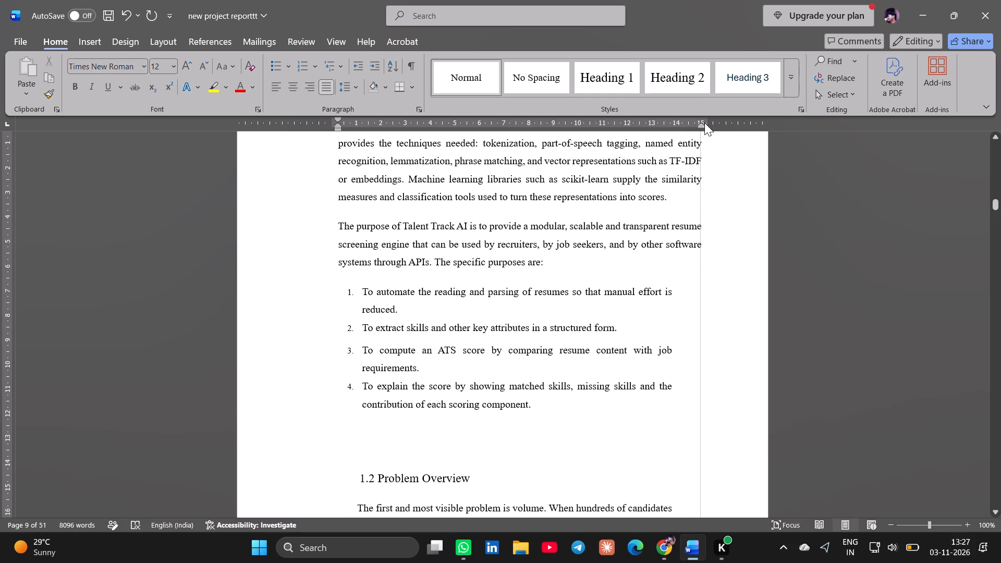
drag(704, 123, 704, 126)
Check the right-edge alignment of the "Resumes are unstructured documents" paragraph on both sides of the page break.
scroll(718, 188, up, 1)
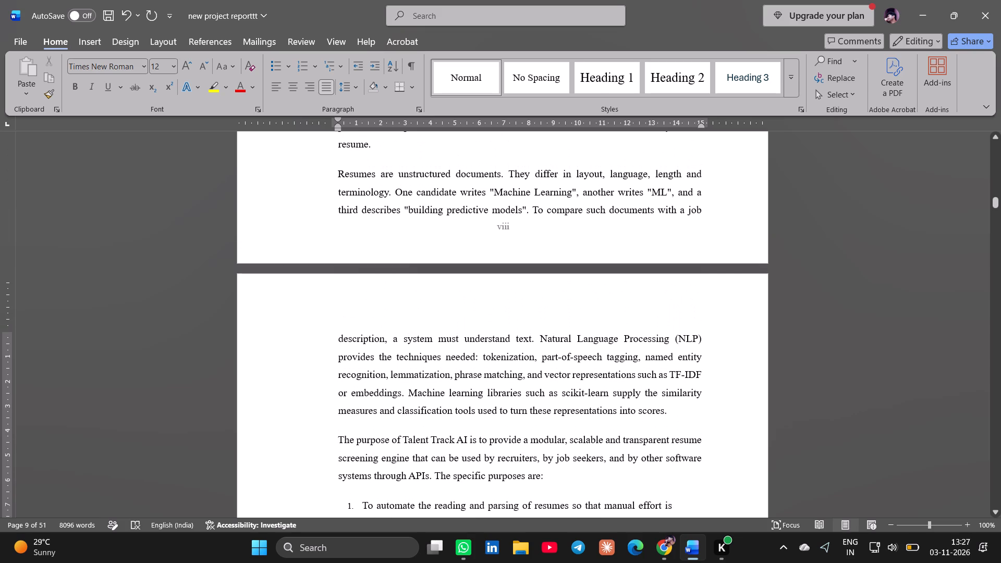
scroll(718, 188, up, 1)
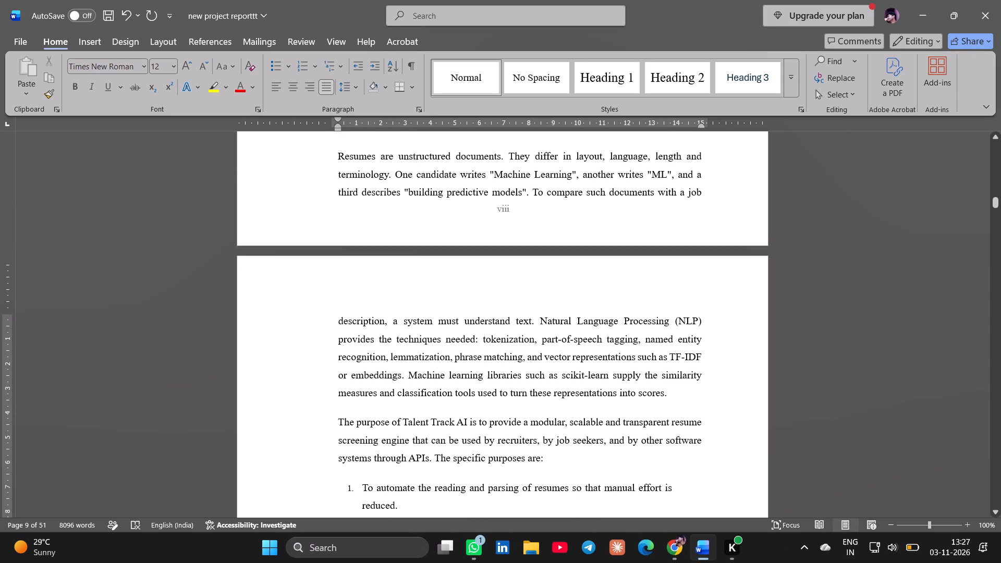
click(707, 193)
click(701, 193)
click(705, 324)
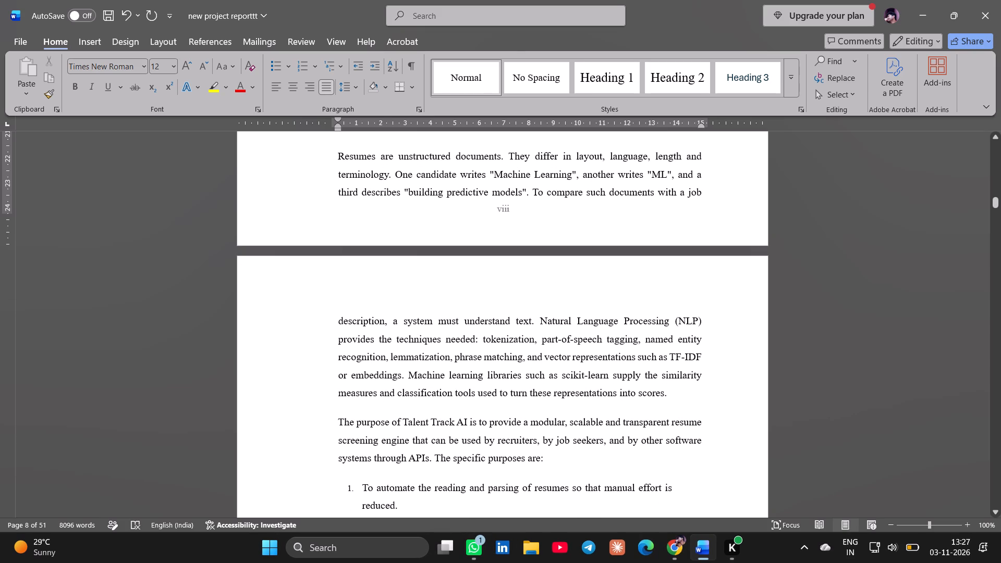
Shift the first numbered purpose, "To automate the reading and parsing", outward, with its number at the 0 mark and its text at about 0.5.
scroll(692, 391, down, 1)
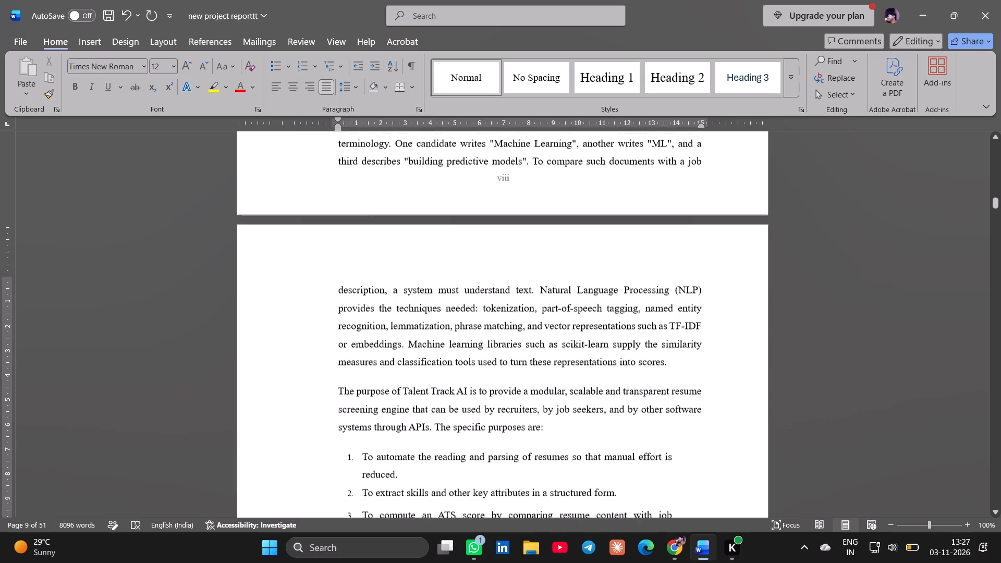
scroll(692, 391, down, 1)
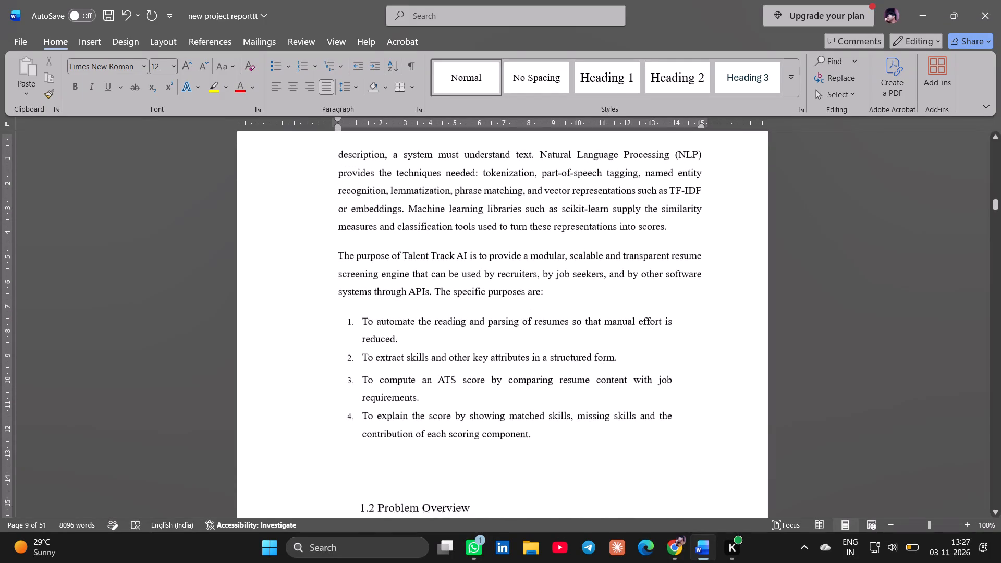
scroll(692, 391, down, 1)
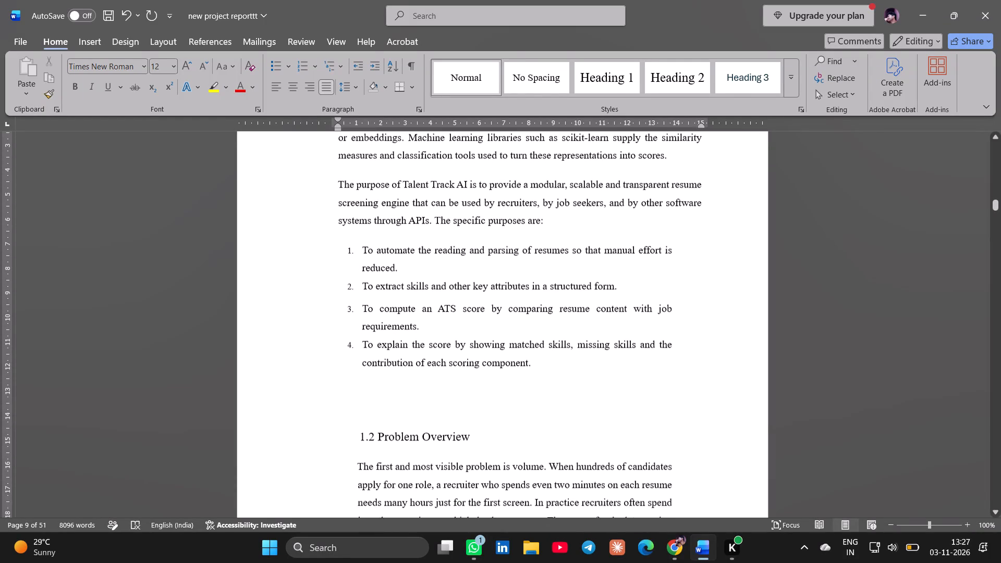
scroll(692, 391, down, 1)
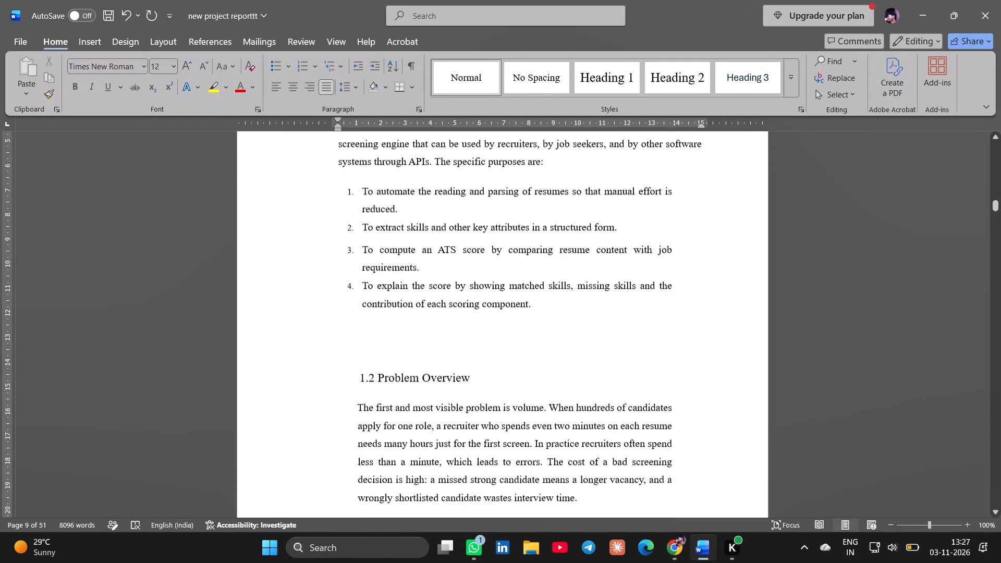
scroll(692, 391, down, 1)
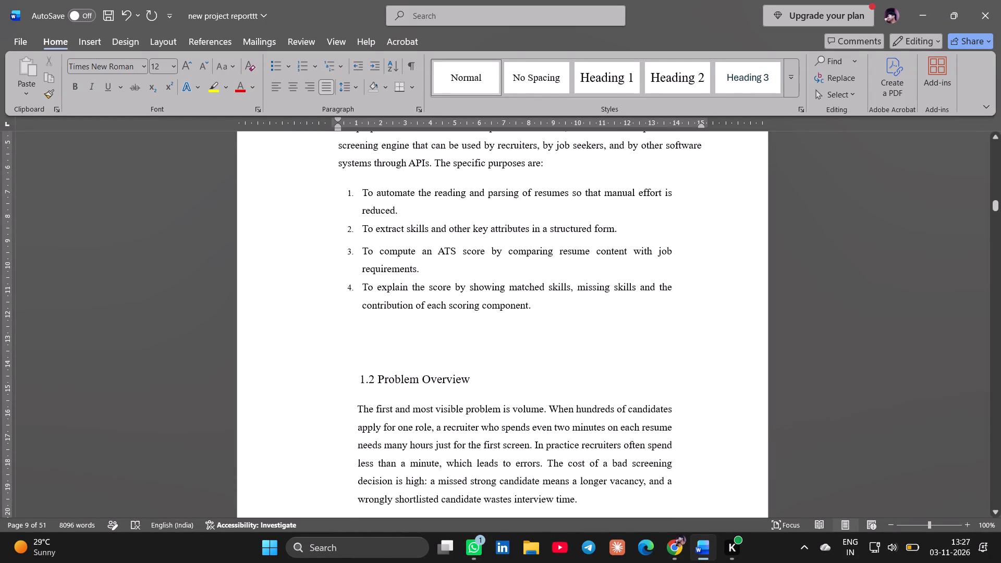
click(345, 192)
drag(361, 128, 357, 128)
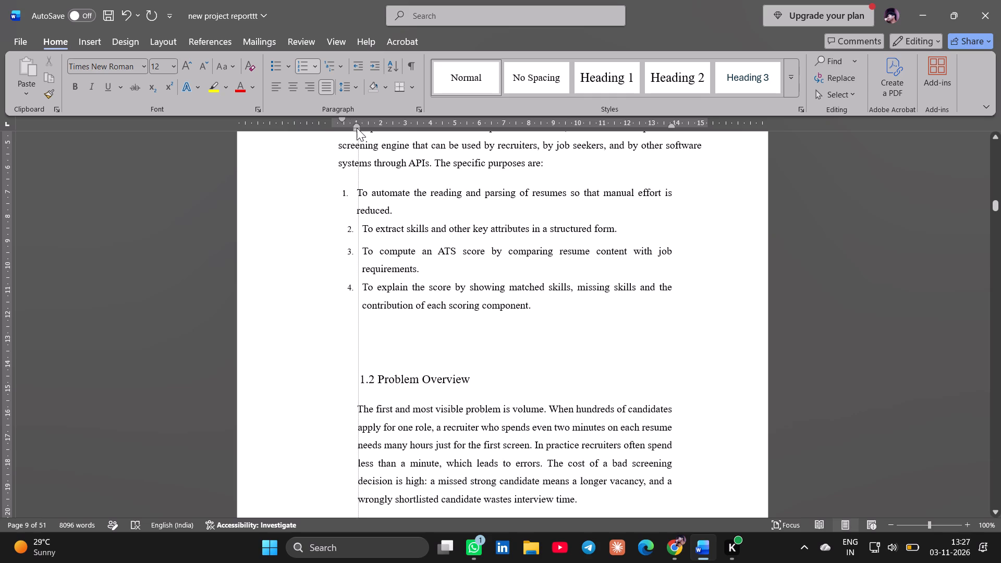
drag(357, 128, 344, 130)
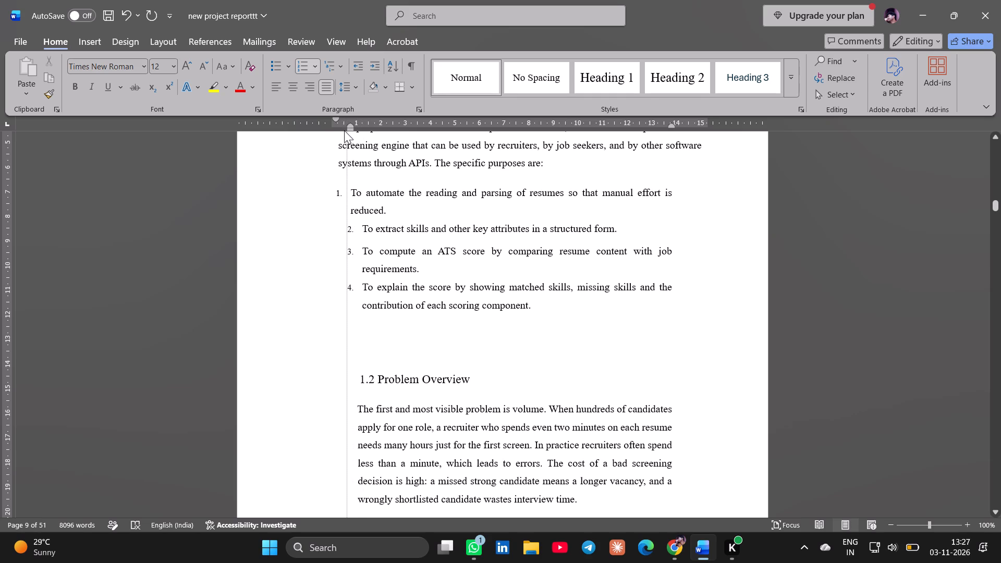
drag(344, 130, 348, 130)
click(337, 118)
click(349, 128)
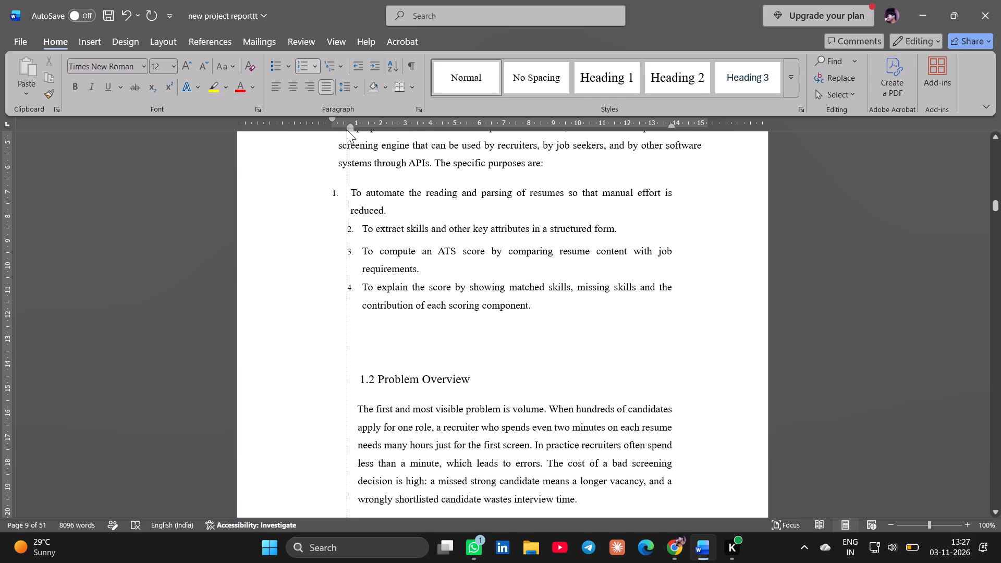
click(344, 124)
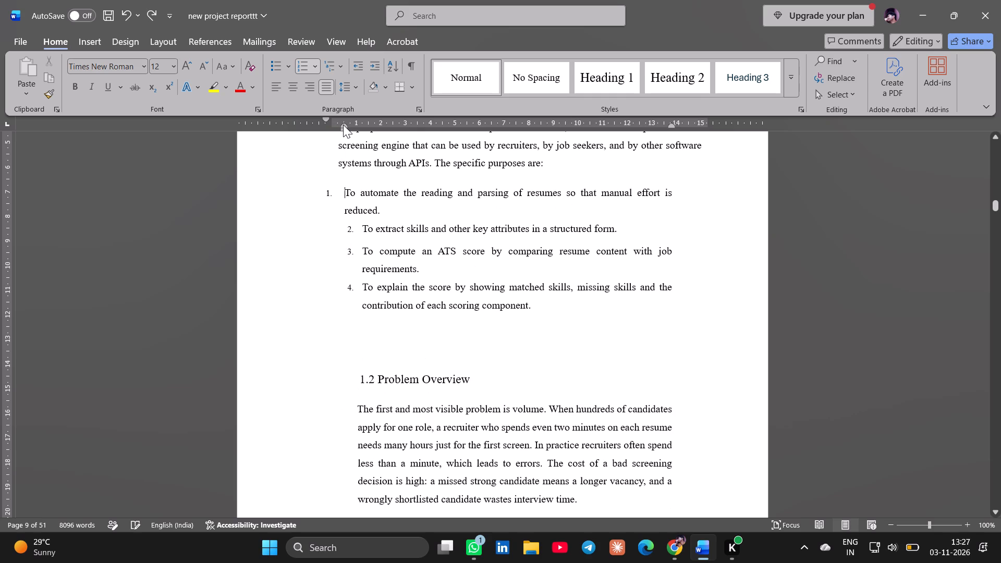
click(326, 119)
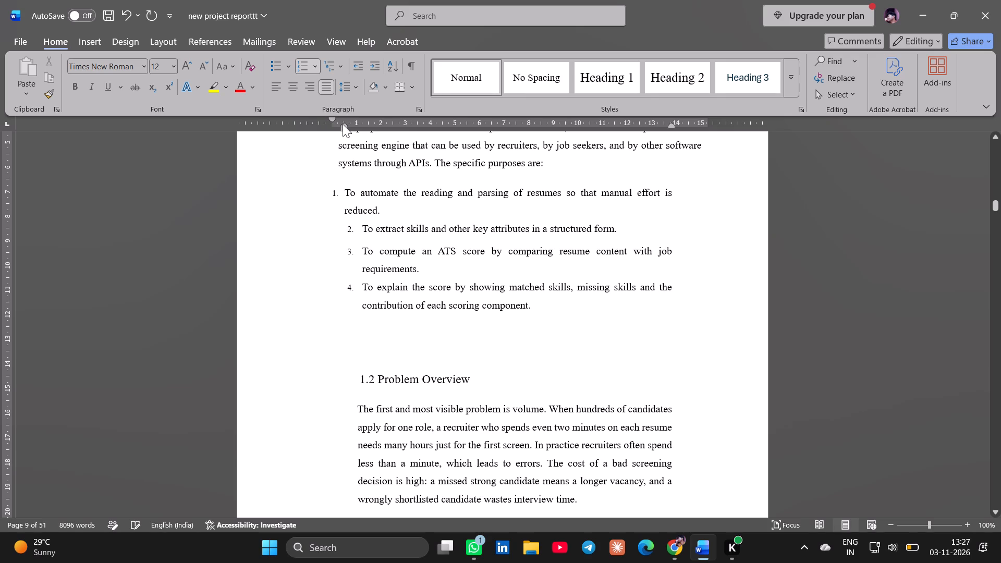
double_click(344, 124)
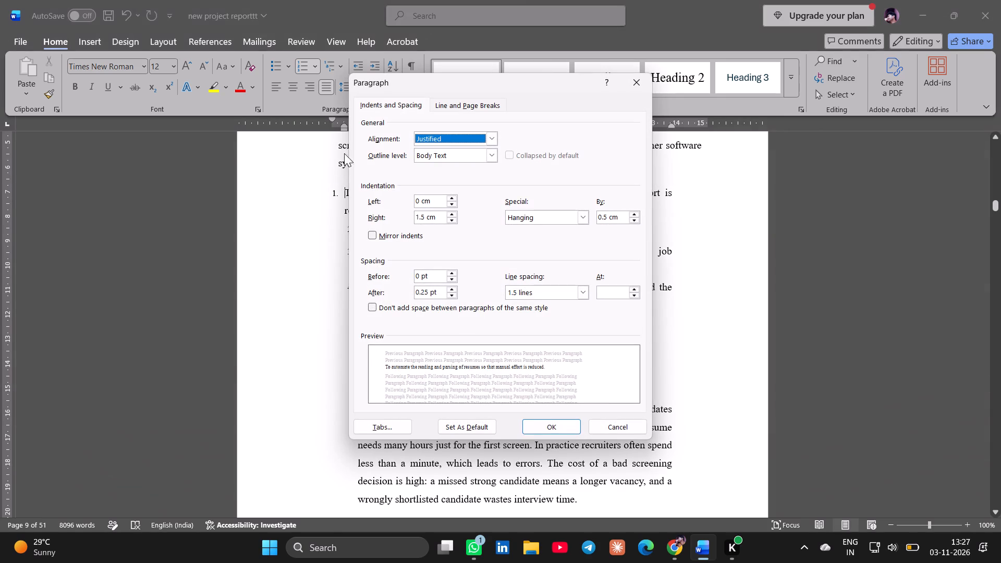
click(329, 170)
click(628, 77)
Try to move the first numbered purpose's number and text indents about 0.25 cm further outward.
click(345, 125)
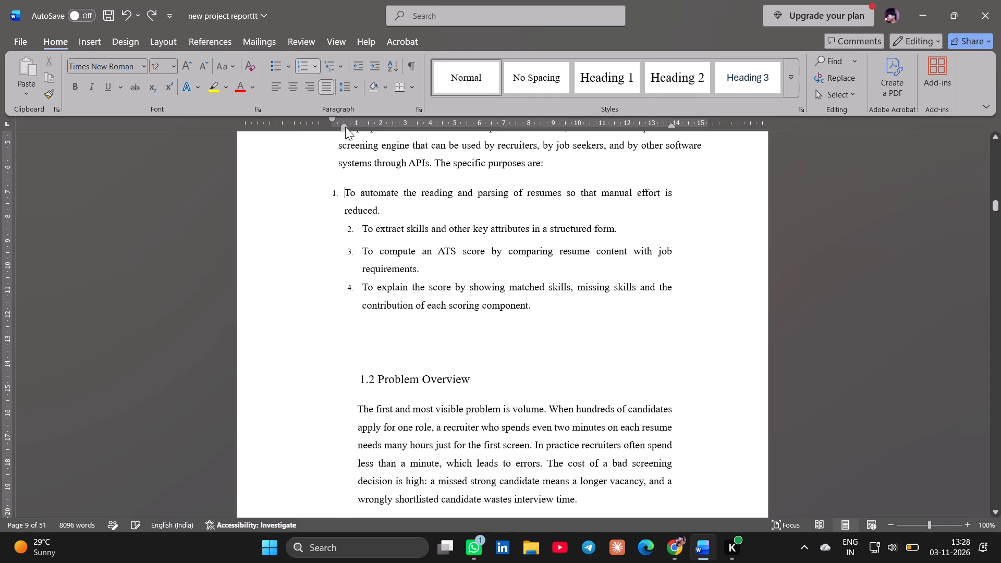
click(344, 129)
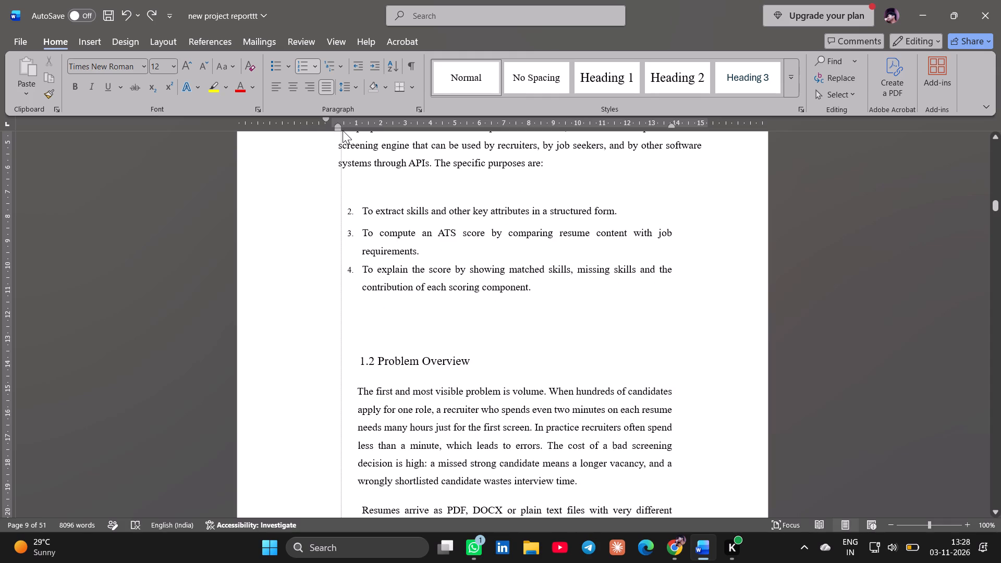
Review the alignment of the front pages, the table of contents, the Introduction and section 1.1 down to 1.2 Problem Overview.
scroll(473, 254, right, 1)
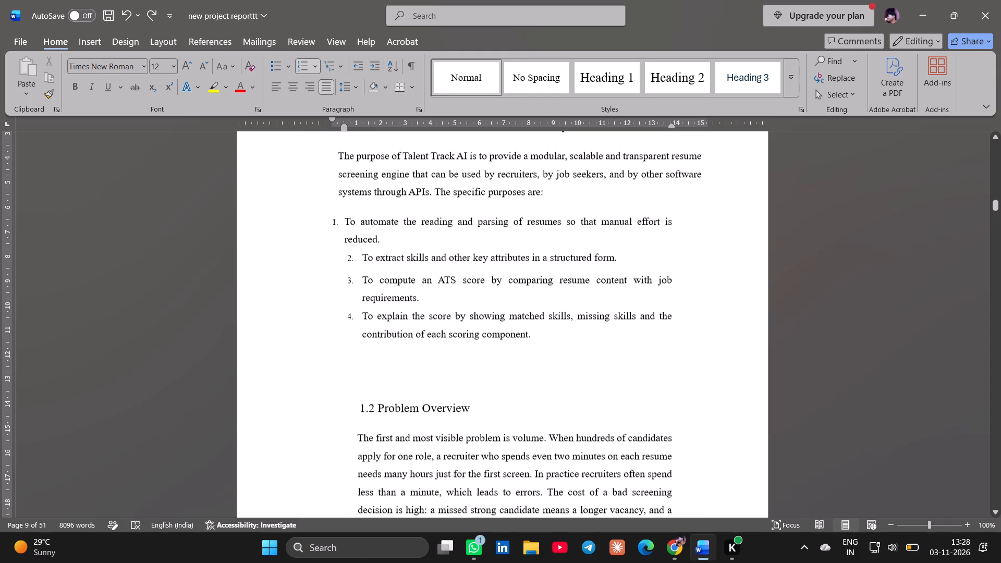
scroll(473, 254, right, 1)
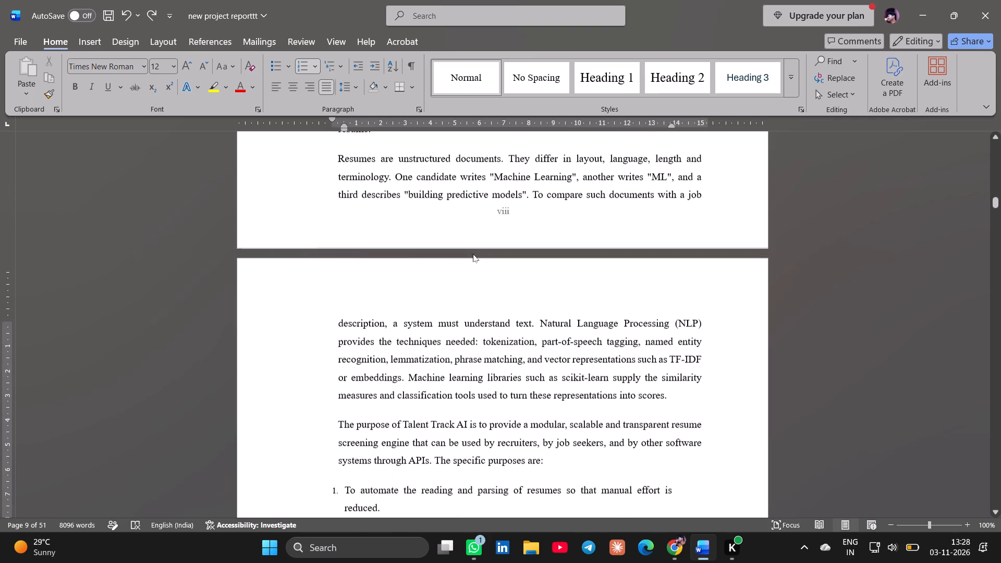
scroll(473, 254, right, 1)
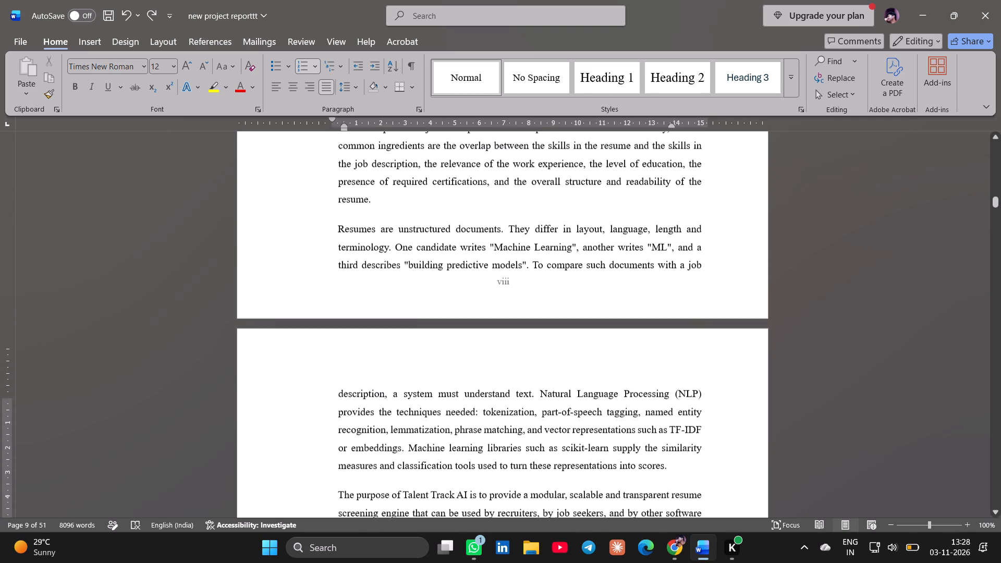
scroll(473, 254, right, 1)
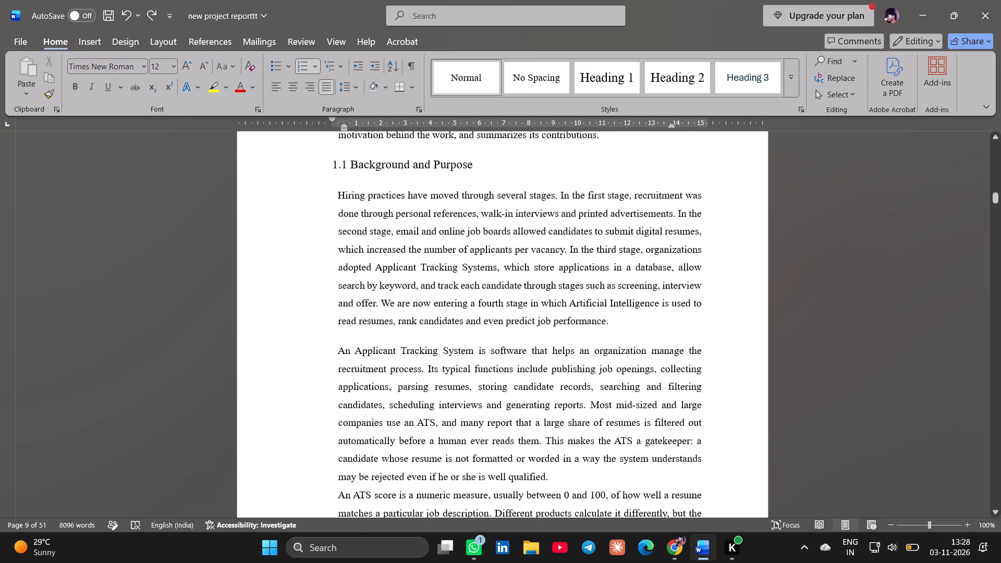
scroll(473, 254, right, 1)
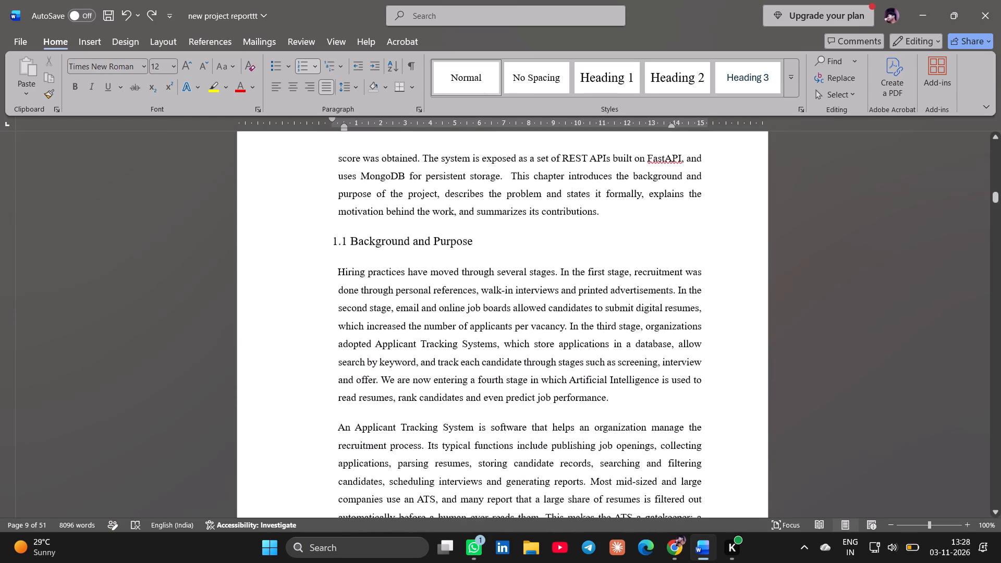
scroll(473, 254, right, 1)
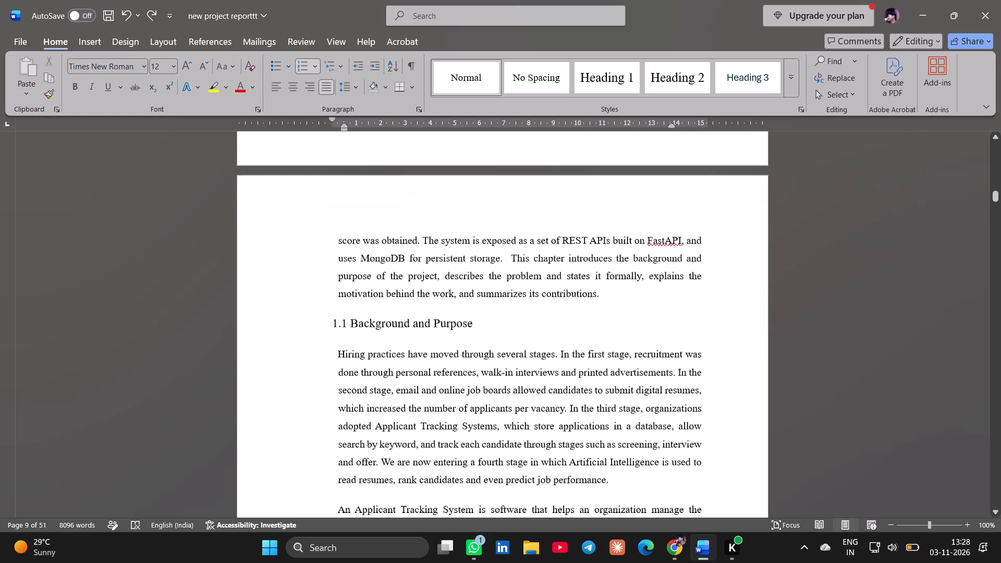
scroll(473, 254, right, 1)
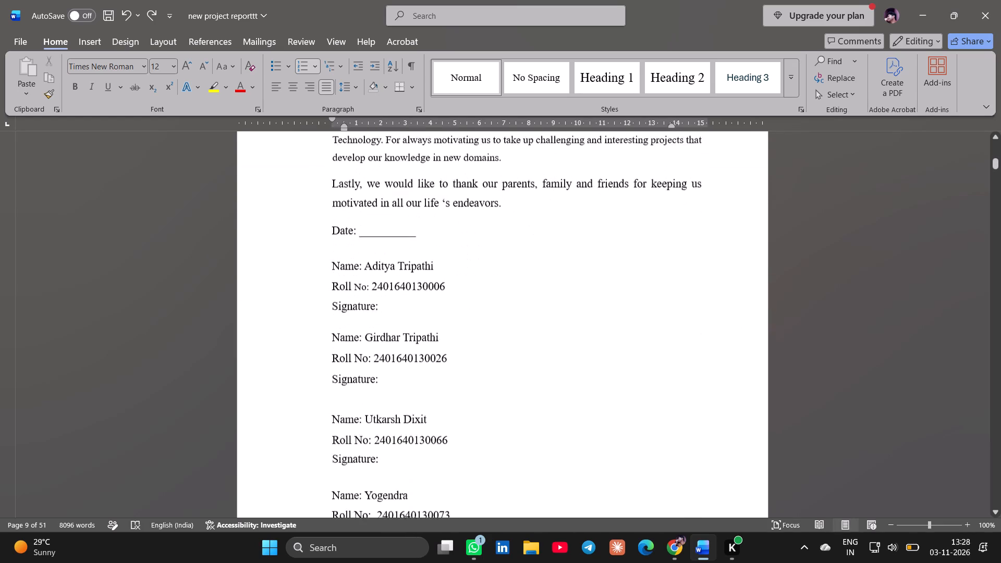
scroll(473, 254, right, 1)
scroll(473, 254, down, 1)
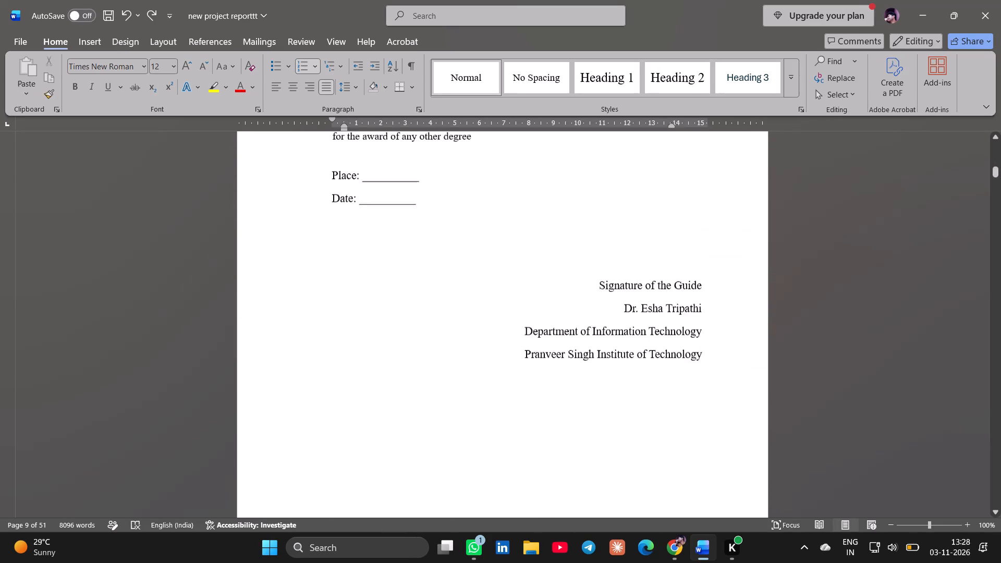
scroll(473, 254, down, 5)
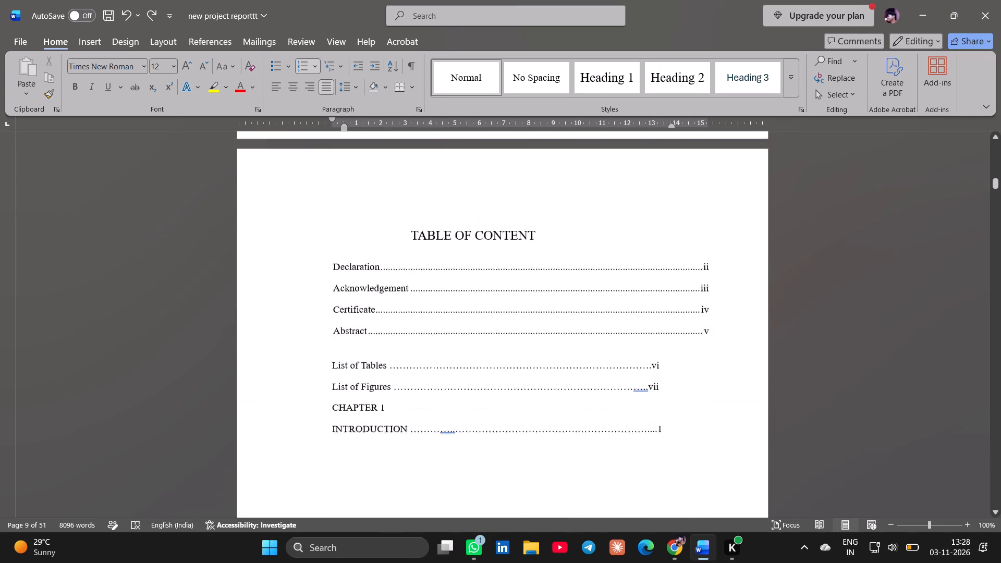
scroll(473, 254, down, 3)
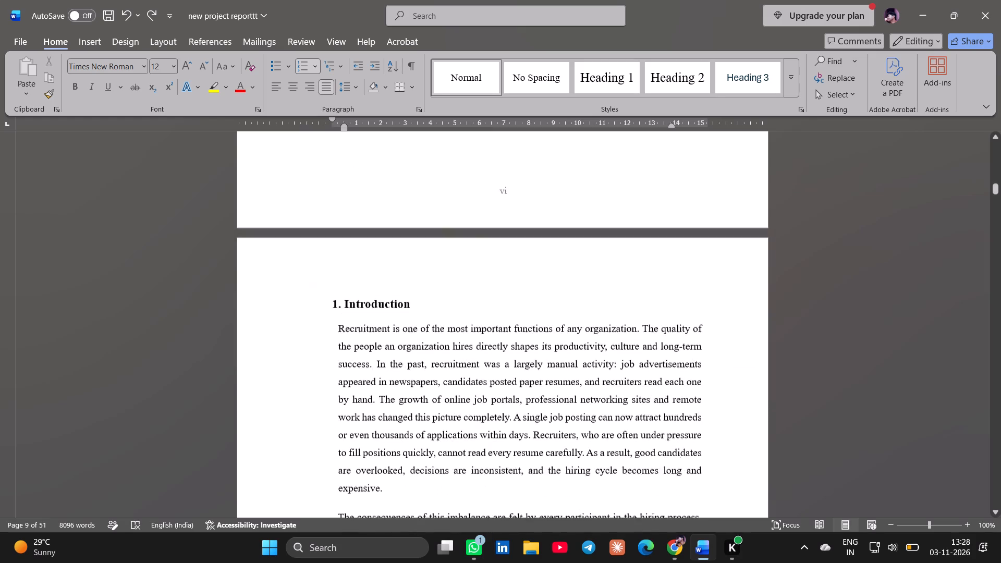
scroll(473, 254, down, 1)
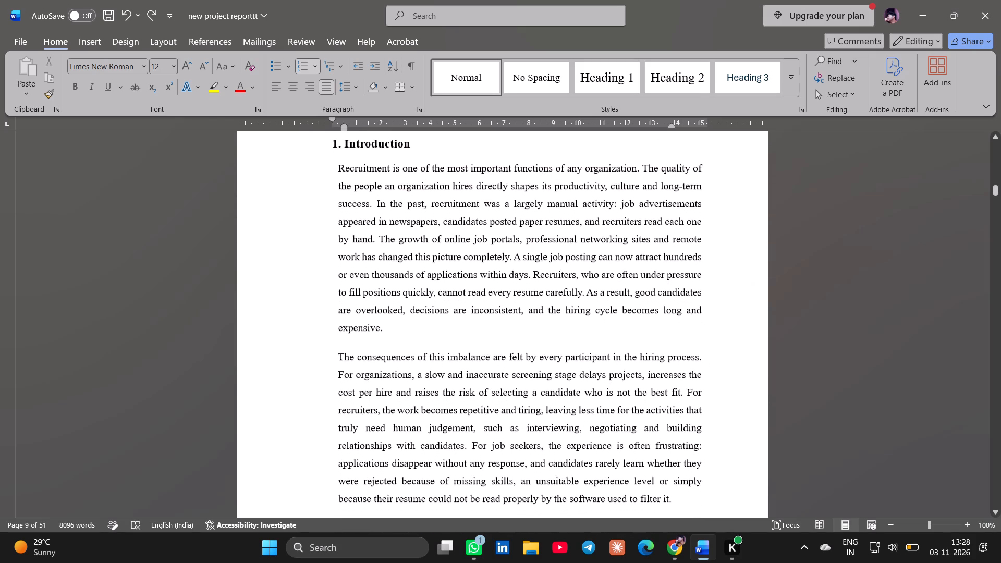
scroll(473, 254, down, 3)
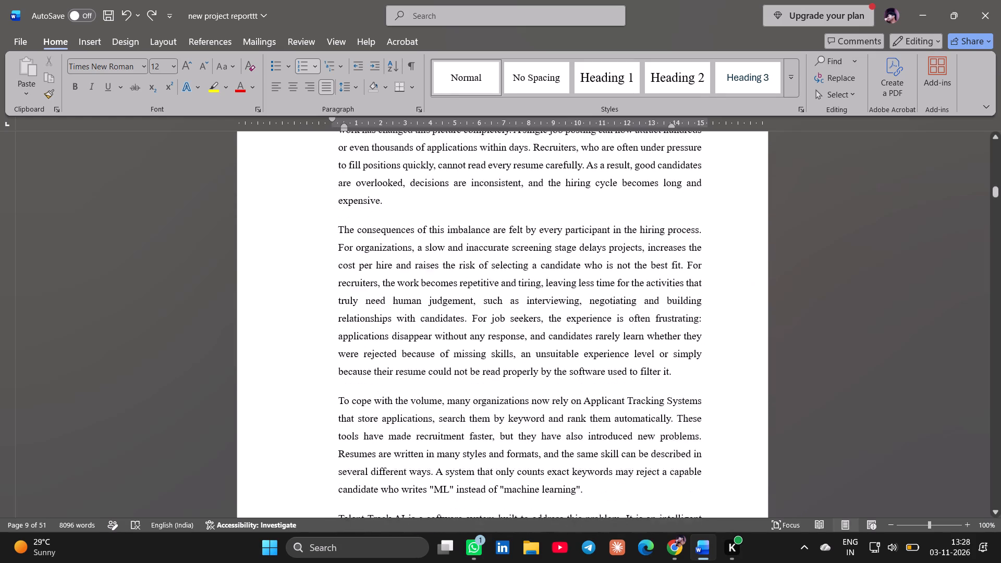
scroll(473, 254, down, 2)
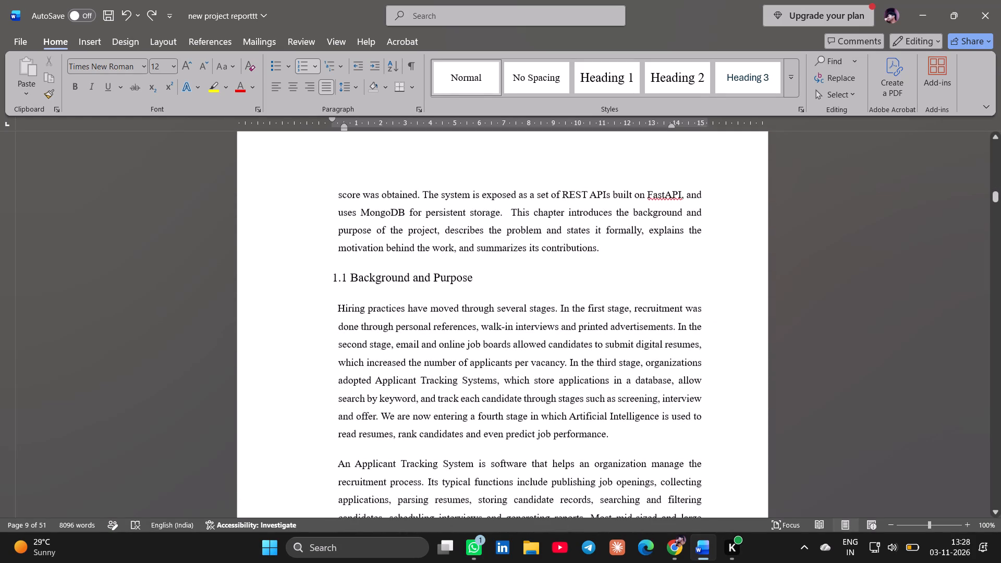
scroll(473, 254, down, 4)
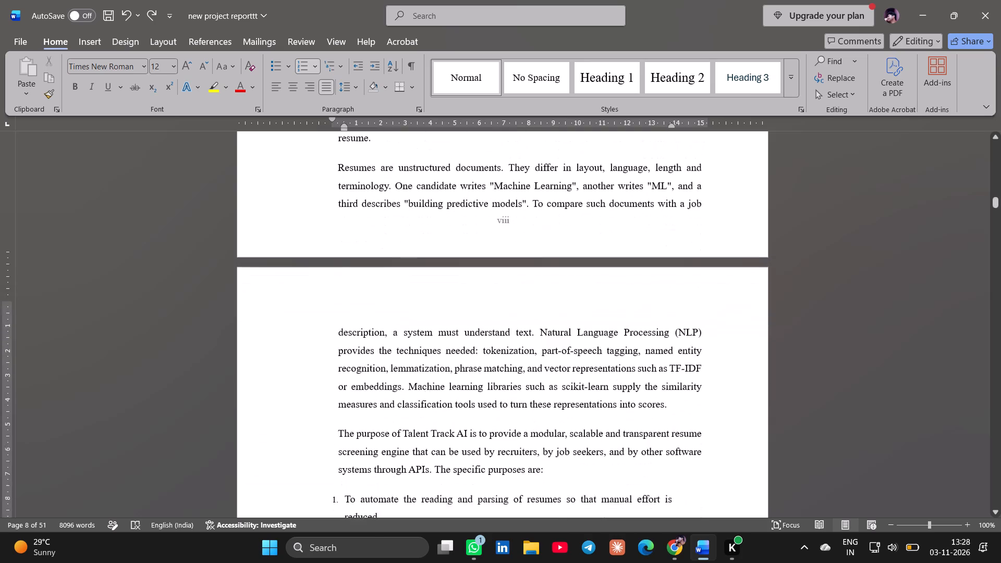
scroll(473, 254, down, 2)
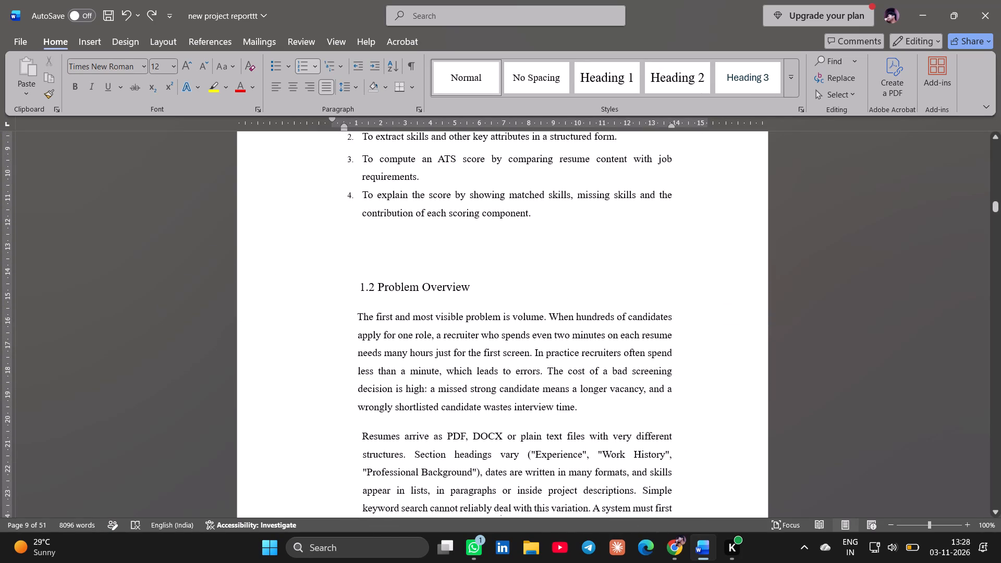
Insert a space before "To automate the reading and parsing" and move that item's first-line indent to about 0.25 cm.
scroll(359, 287, up, 1)
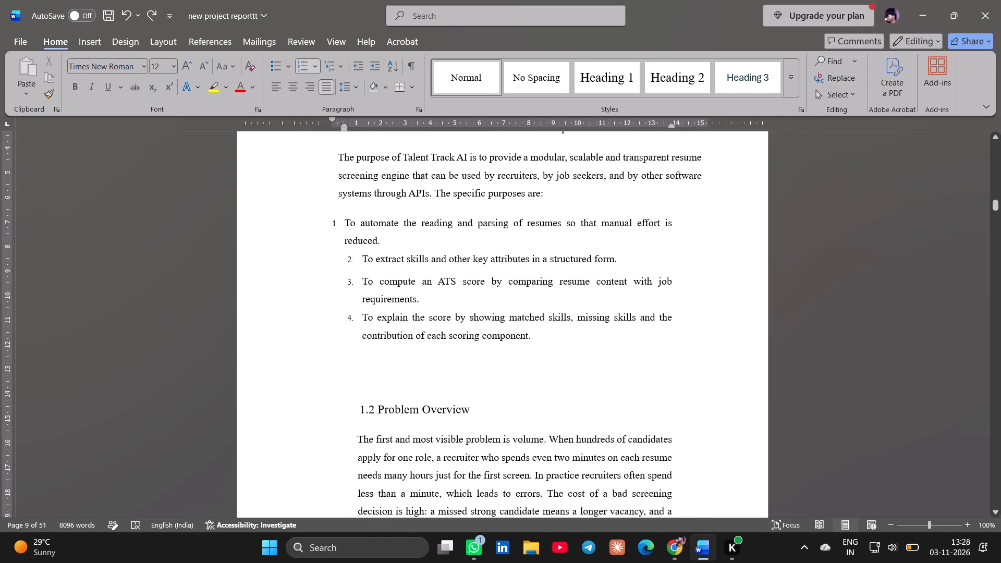
click(331, 224)
key(space)
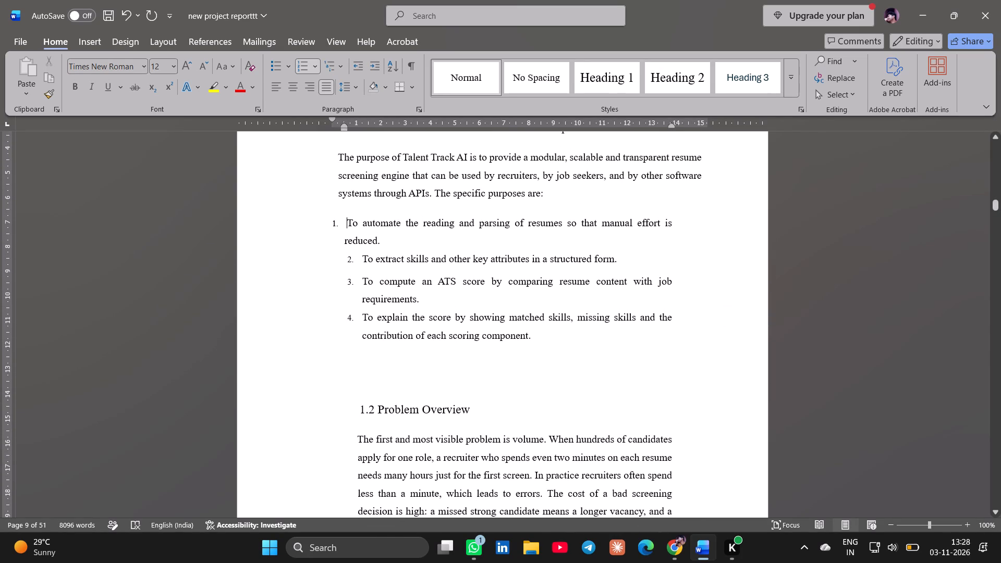
click(331, 224)
drag(332, 118, 341, 119)
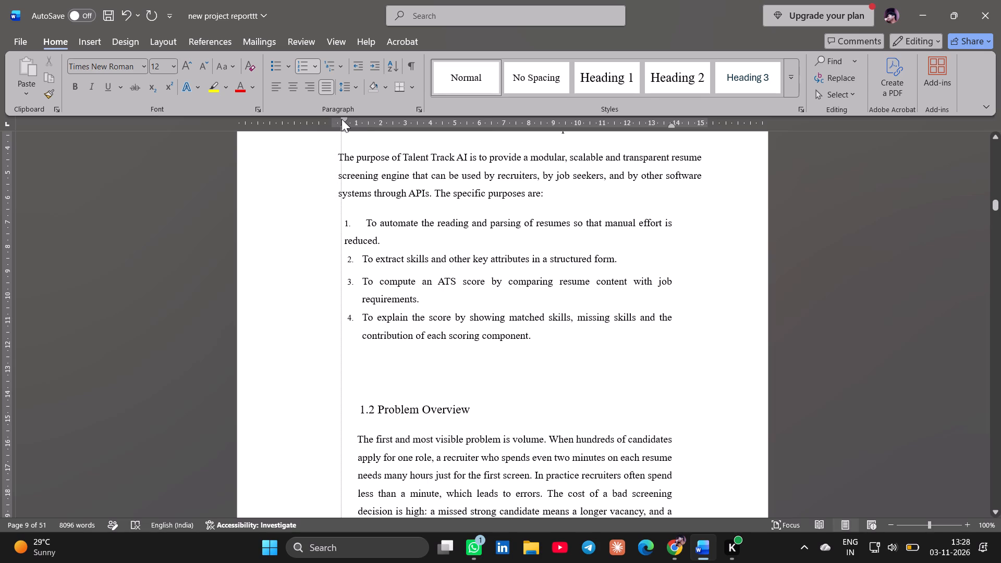
drag(341, 119, 340, 119)
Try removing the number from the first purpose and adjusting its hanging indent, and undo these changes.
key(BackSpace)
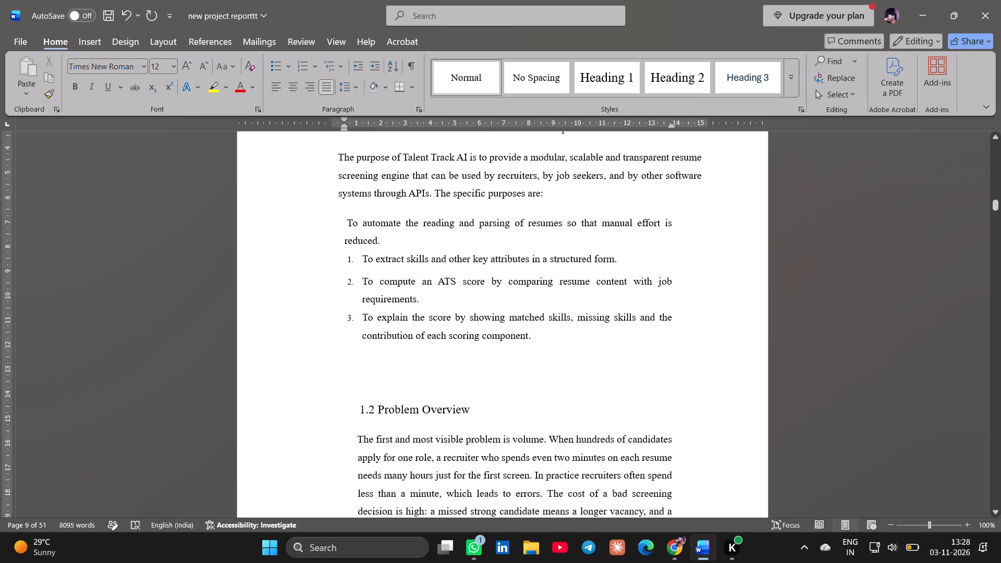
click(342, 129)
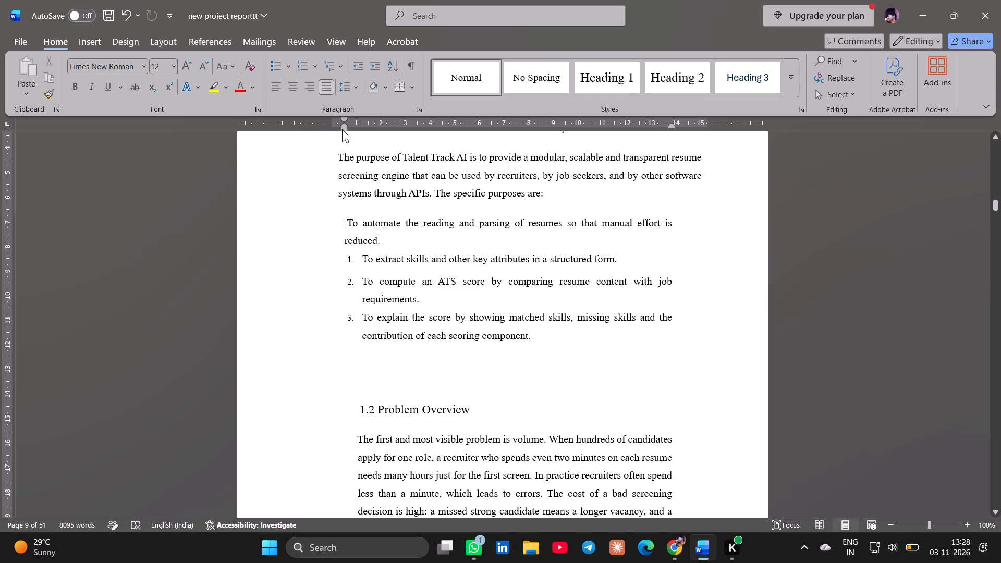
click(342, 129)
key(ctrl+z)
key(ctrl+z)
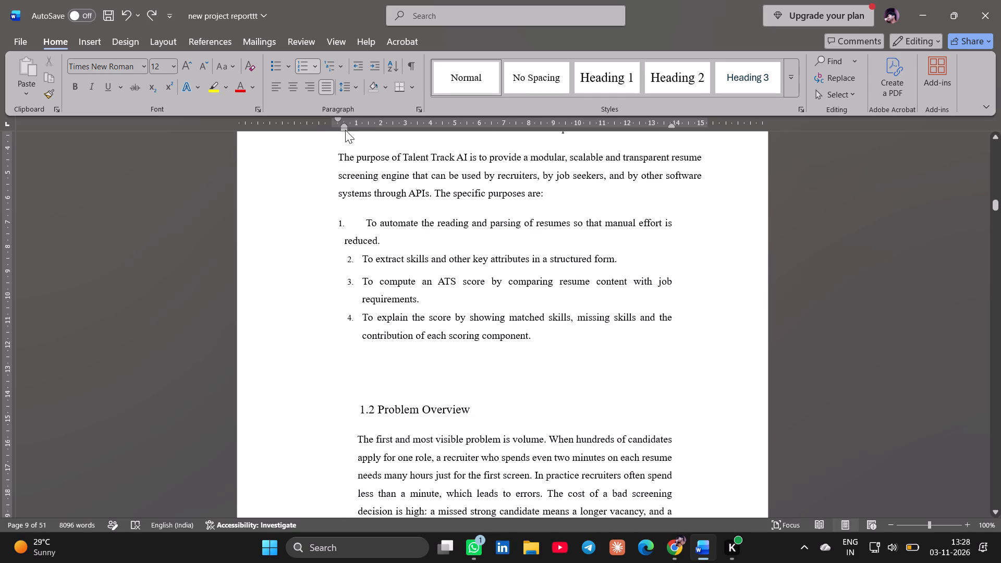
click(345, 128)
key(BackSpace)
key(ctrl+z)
Shift the first numbered purpose inward, with its number at about 1 cm and its wrapped text at about 1.25 cm.
click(343, 241)
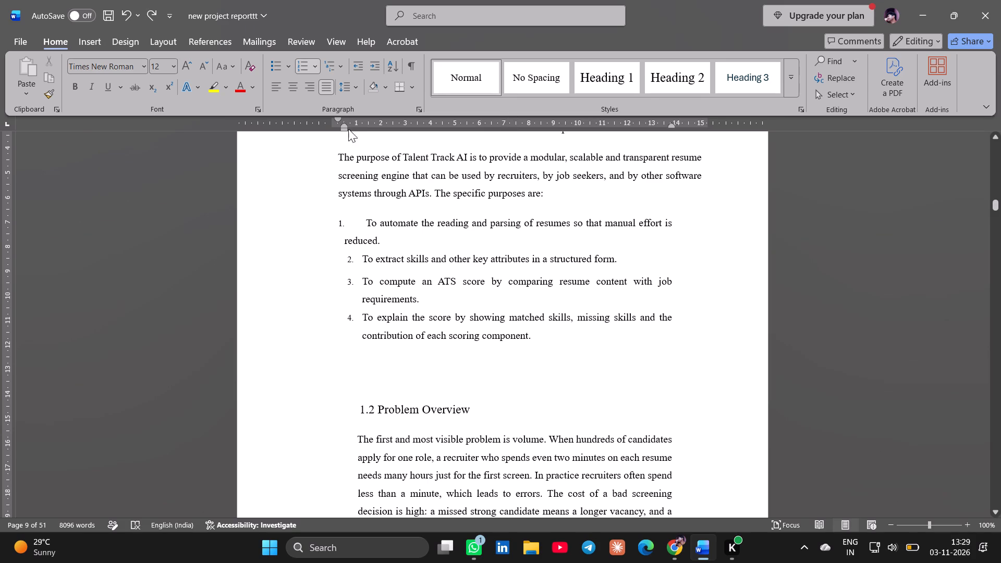
click(344, 127)
drag(344, 127, 349, 127)
click(329, 210)
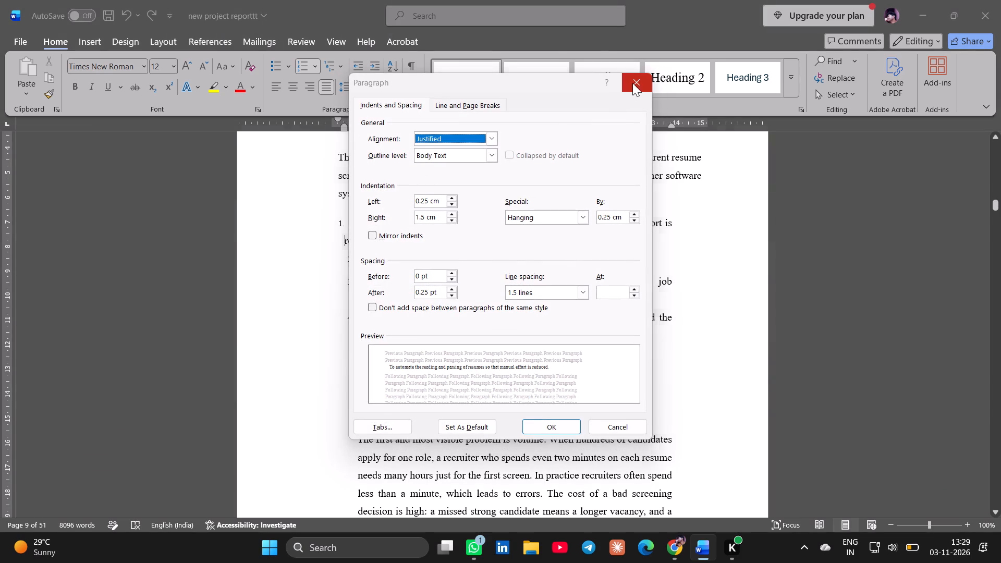
click(632, 80)
click(367, 223)
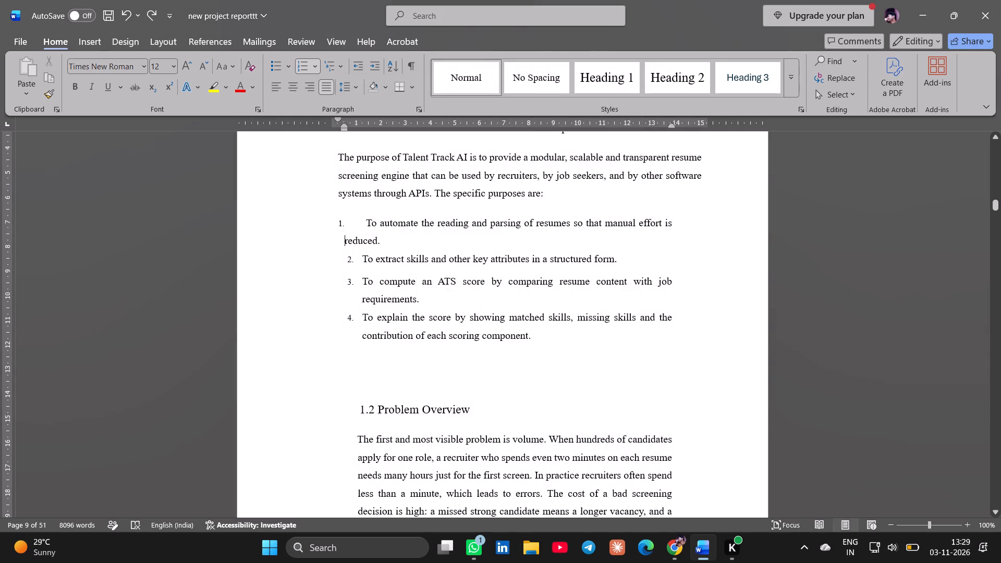
drag(341, 130, 349, 129)
drag(349, 129, 367, 133)
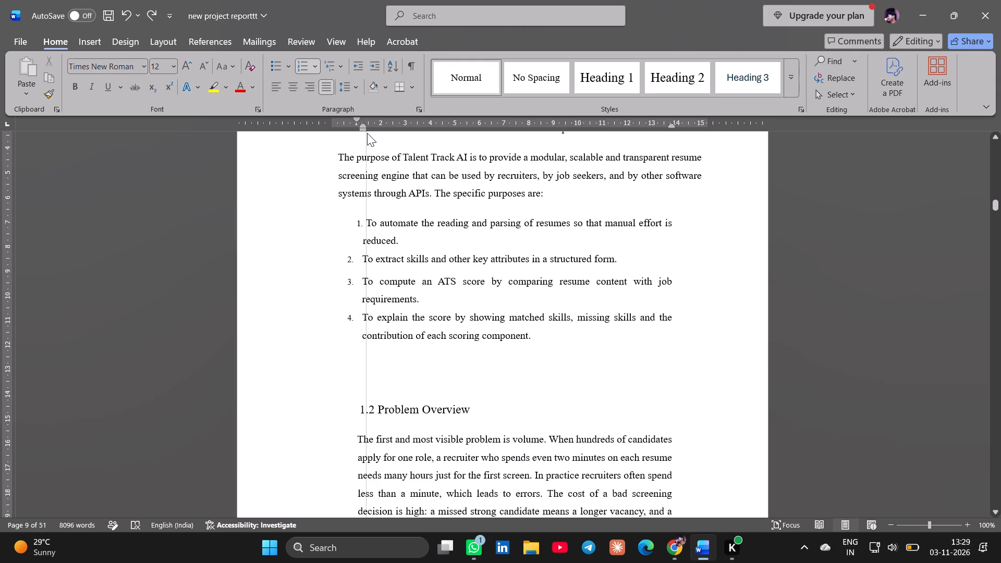
drag(367, 133, 363, 137)
Move the first purpose's number outward to about 0.25 cm, in line with the introductory paragraph above the list.
click(354, 226)
key(Left)
key(Left)
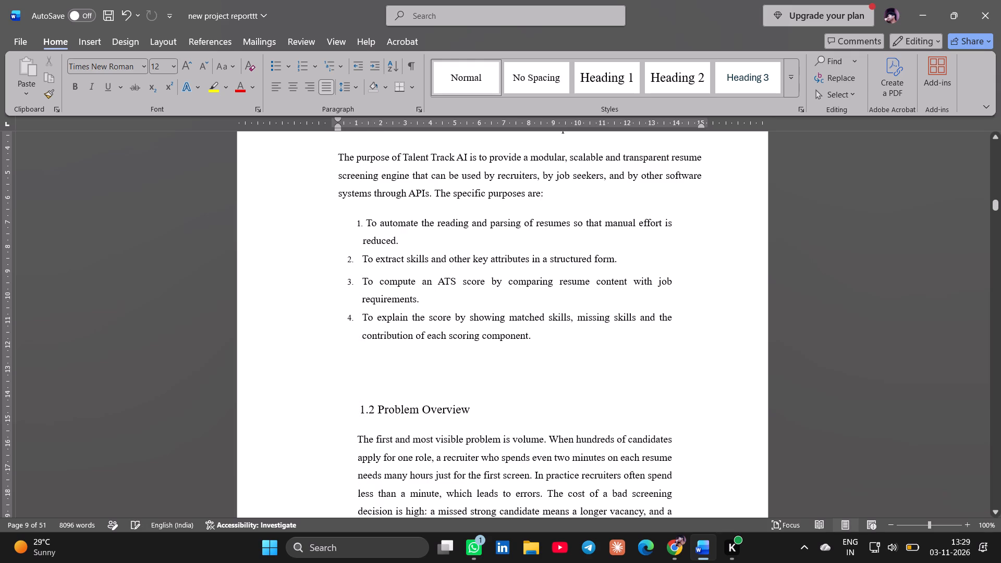
key(Down)
key(ctrl+Left)
key(ctrl+Left)
key(ctrl+Left)
key(ctrl+Left)
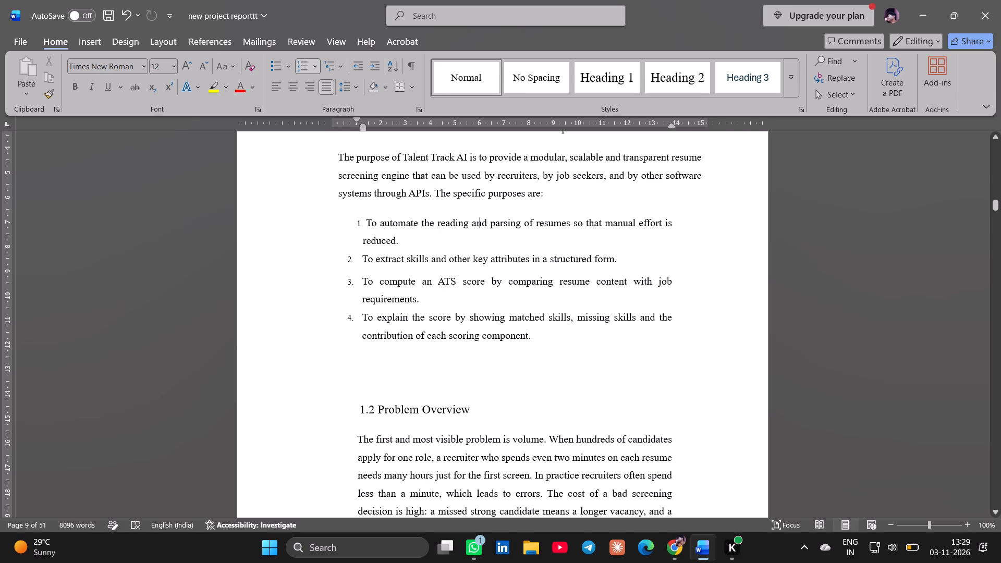
key(ctrl+Left)
key(ctrl+Left)
key(ctrl+Left)
key(ctrl+Left)
click(364, 128)
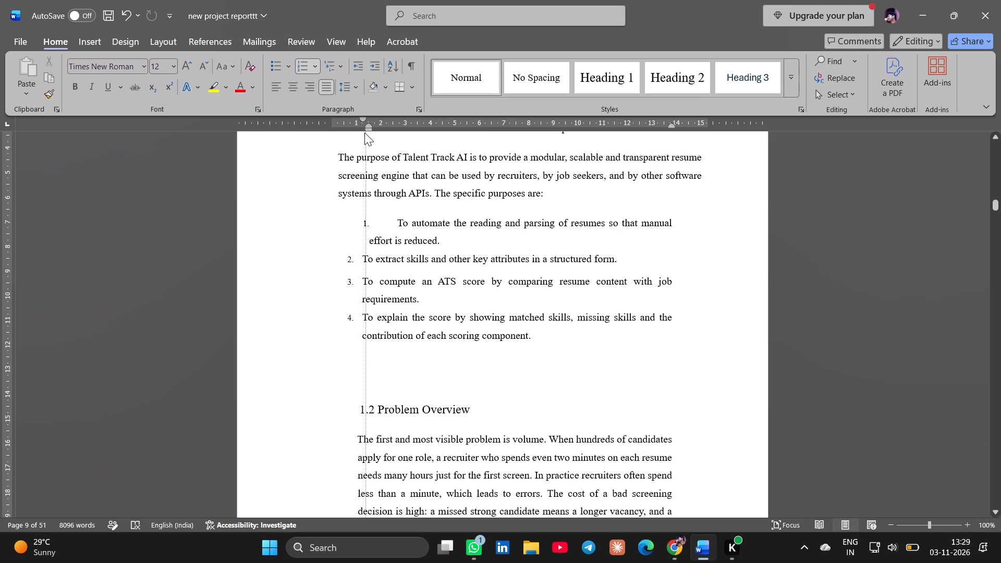
drag(357, 120, 355, 119)
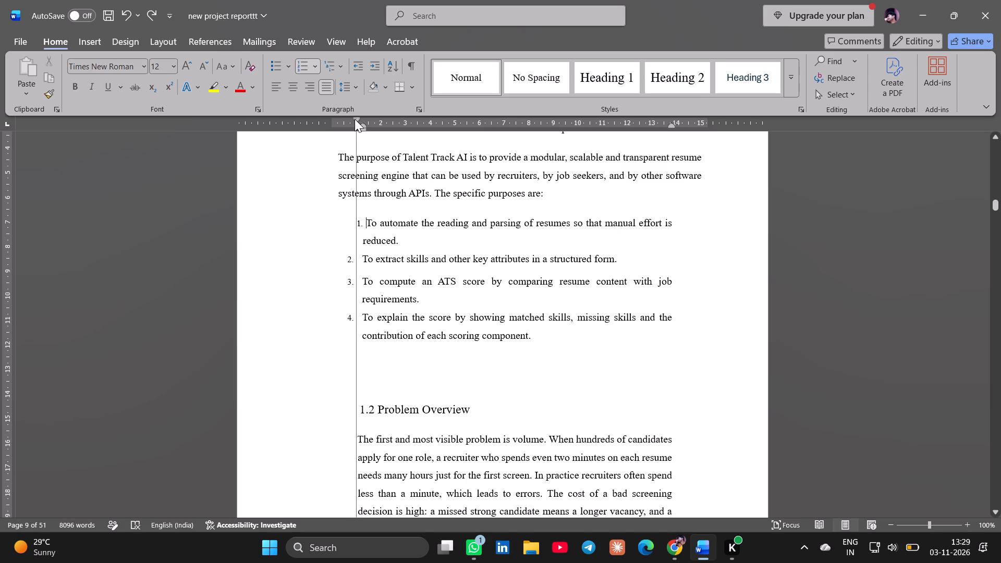
drag(355, 119, 339, 119)
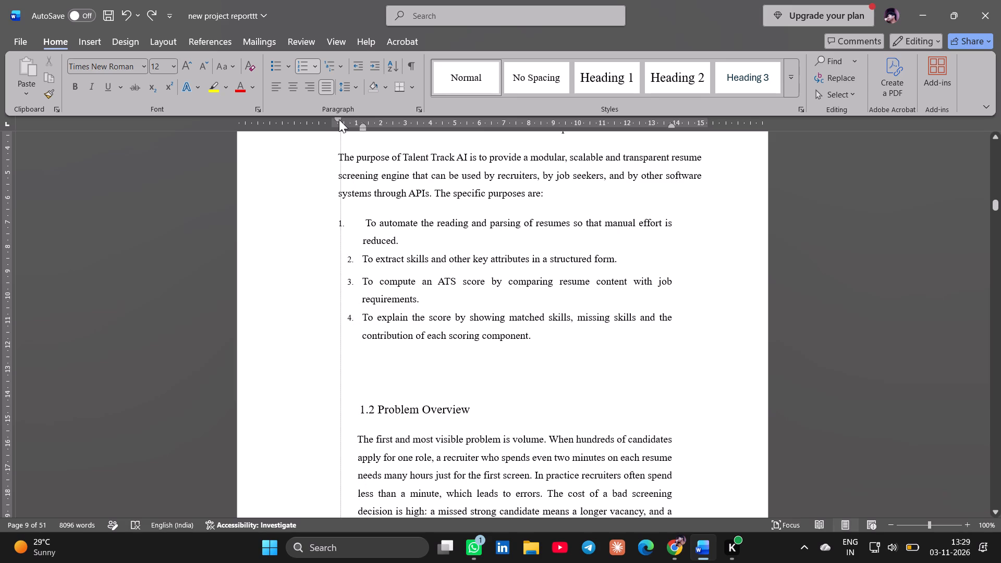
drag(339, 119, 339, 119)
Delete the extra space before "To automate the reading and parsing", undoing any deletion of the item's number.
key(BackSpace)
key(BackSpace)
key(BackSpace)
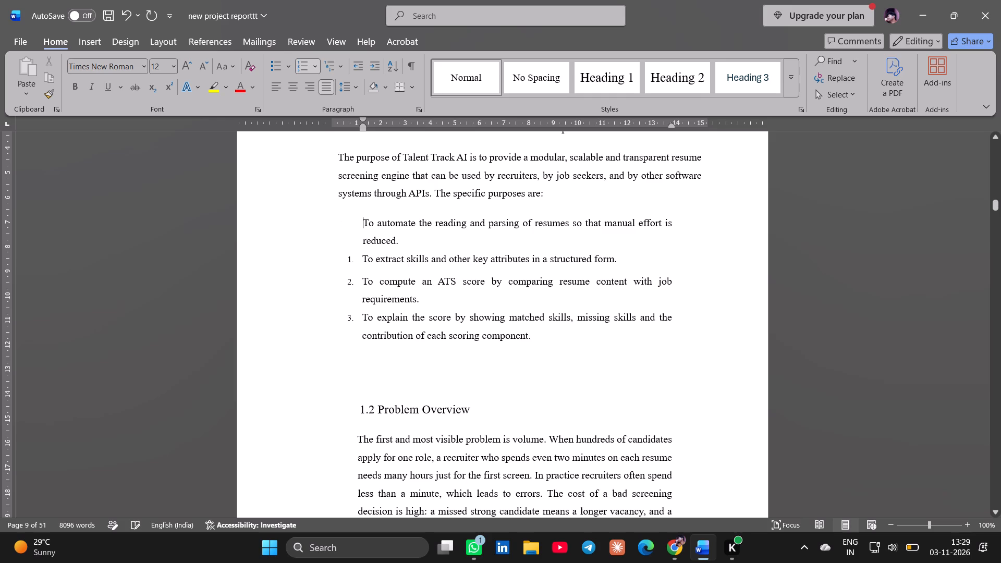
key(ctrl+z)
key(ctrl+z)
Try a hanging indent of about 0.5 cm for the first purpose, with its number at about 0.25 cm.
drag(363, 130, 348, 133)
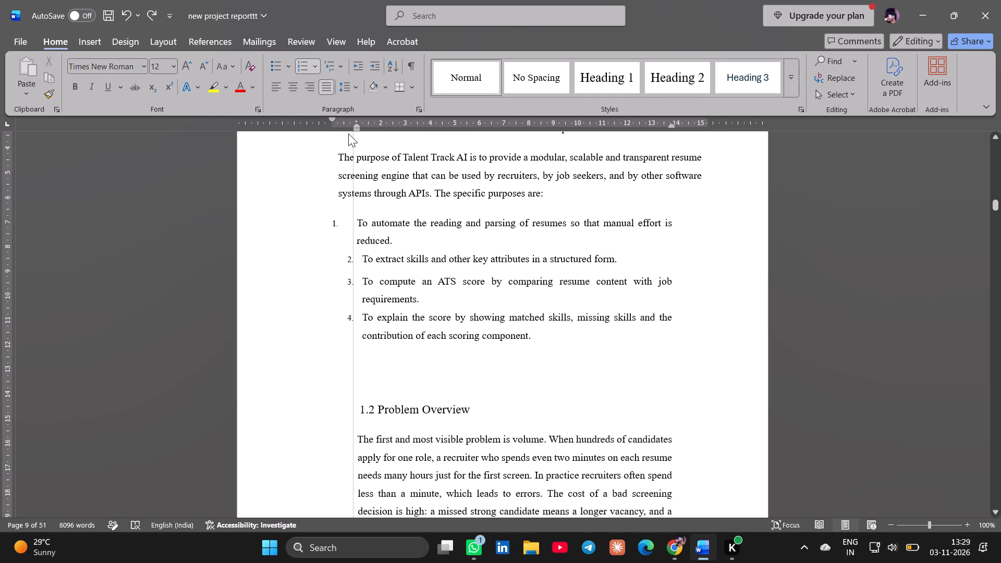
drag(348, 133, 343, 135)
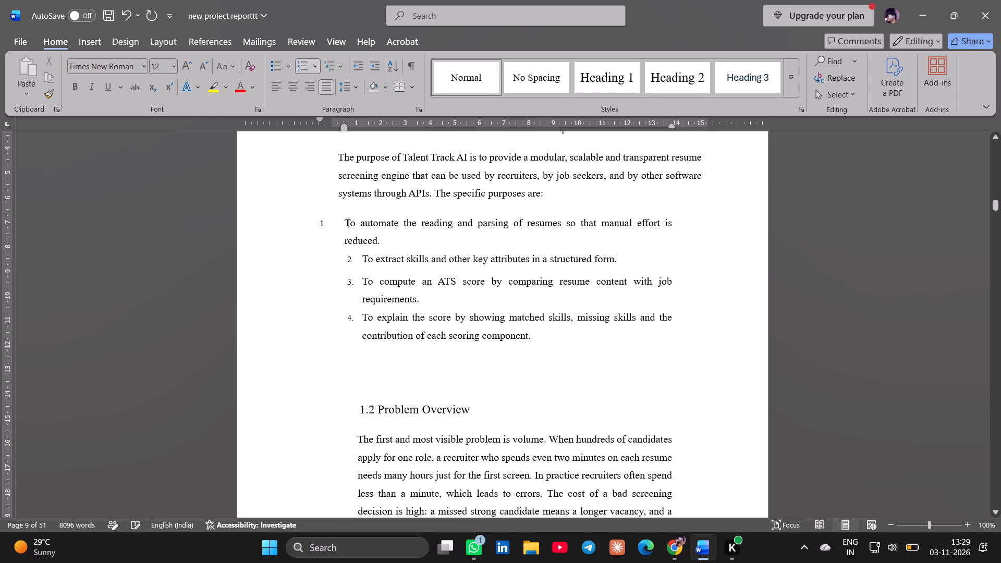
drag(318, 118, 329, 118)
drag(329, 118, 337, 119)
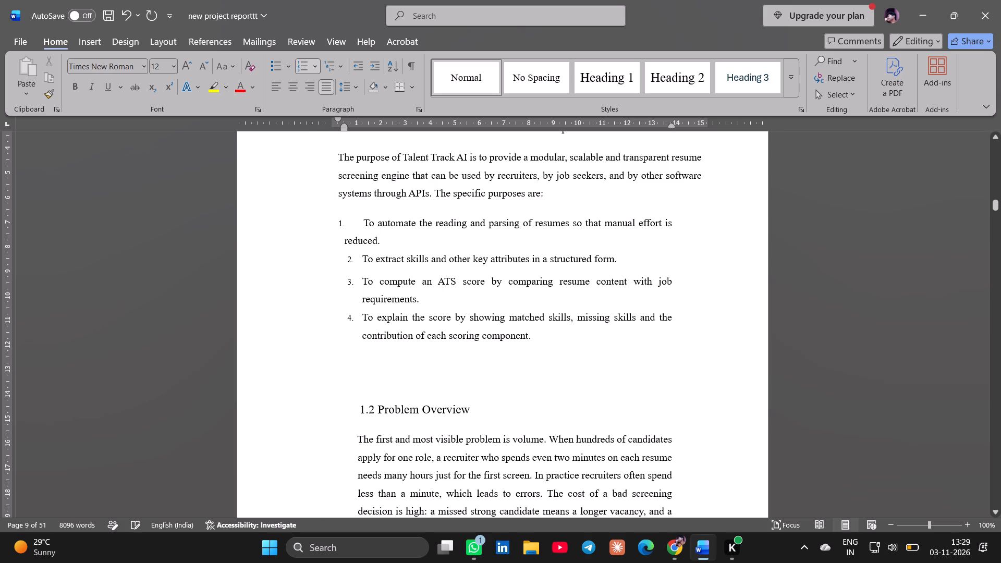
Shift the second purpose, "To extract skills", outward so its text starts at about 0.75 cm.
click(344, 256)
drag(361, 127, 354, 127)
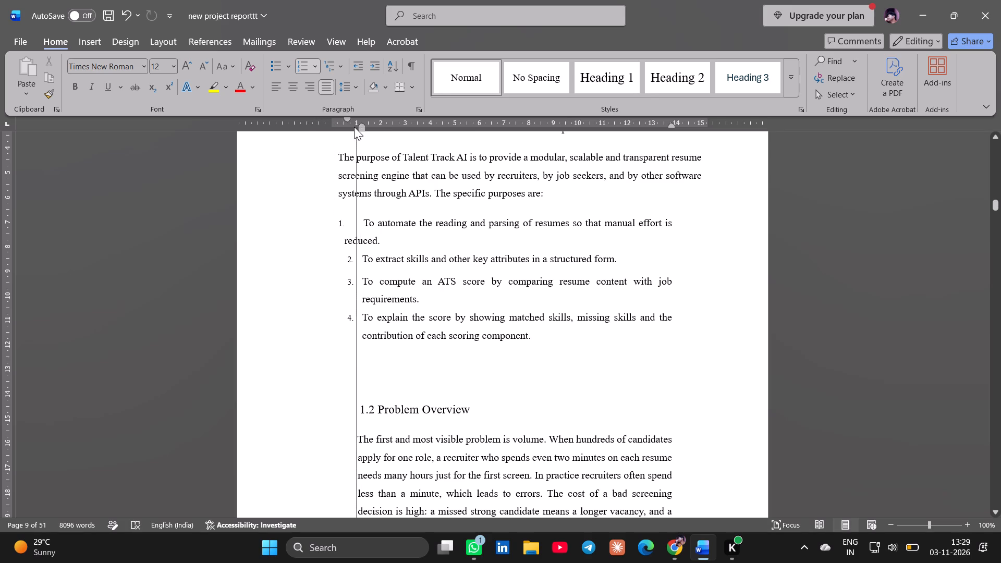
drag(354, 127, 352, 128)
Set the first purpose's hanging indent to about 0.75 cm so its text lines up with the second purpose.
click(363, 221)
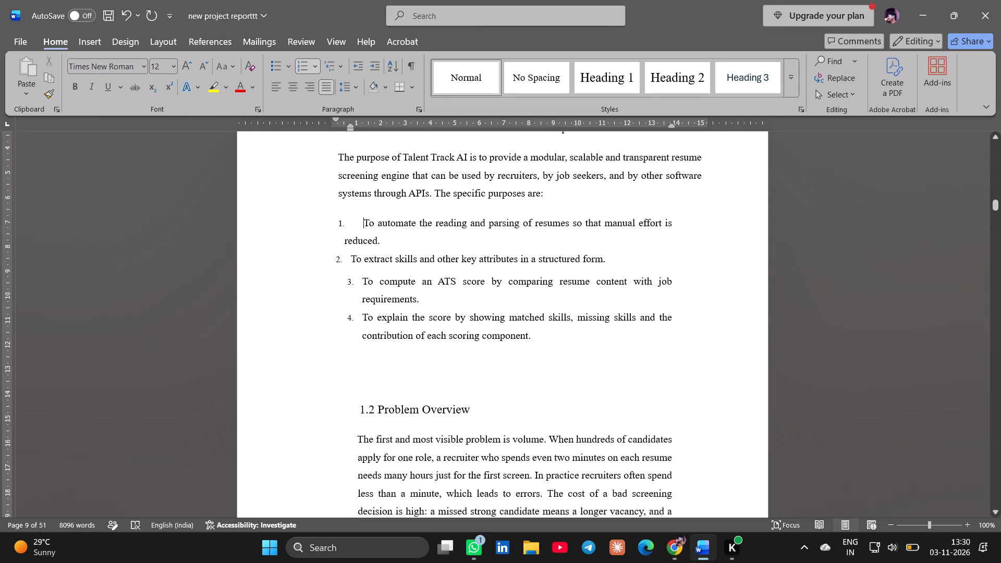
drag(344, 126, 342, 126)
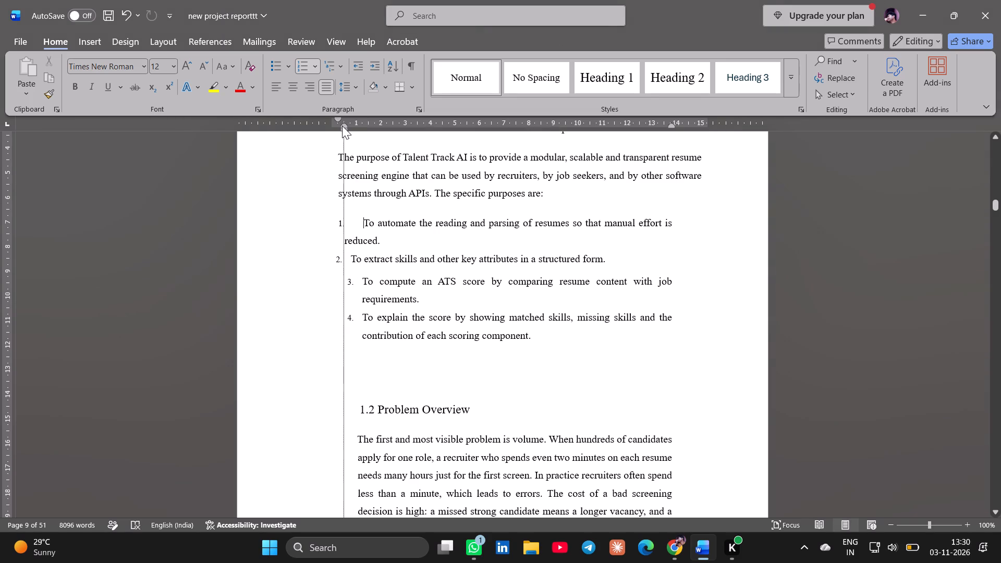
drag(342, 126, 349, 128)
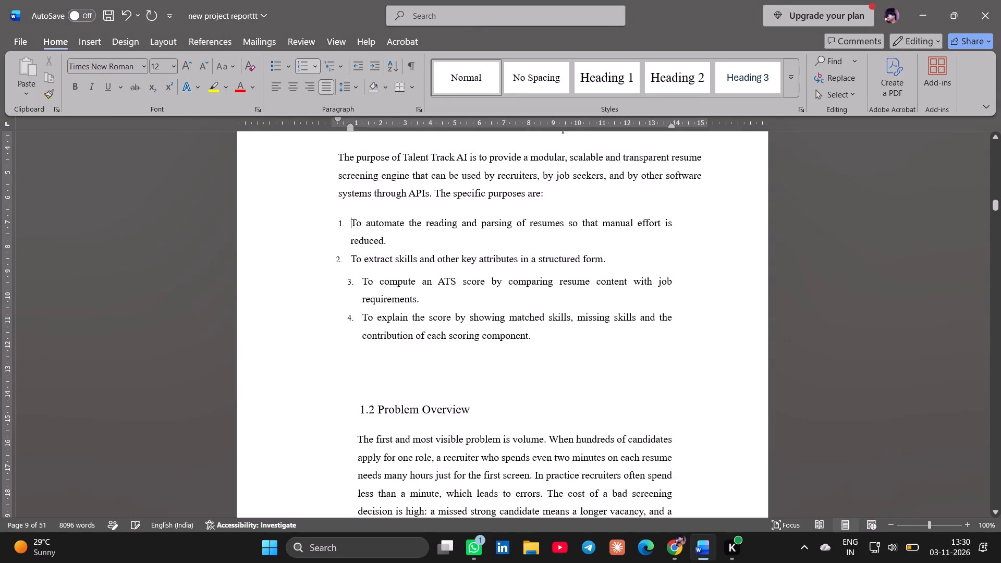
Align the second purpose's number with the first one at about 0.25 cm.
click(333, 260)
key(space)
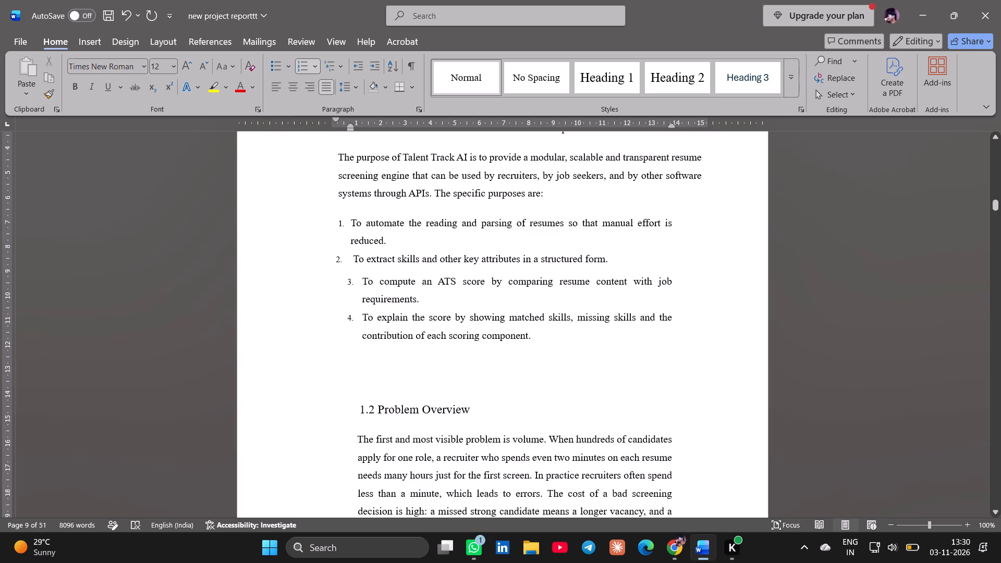
key(BackSpace)
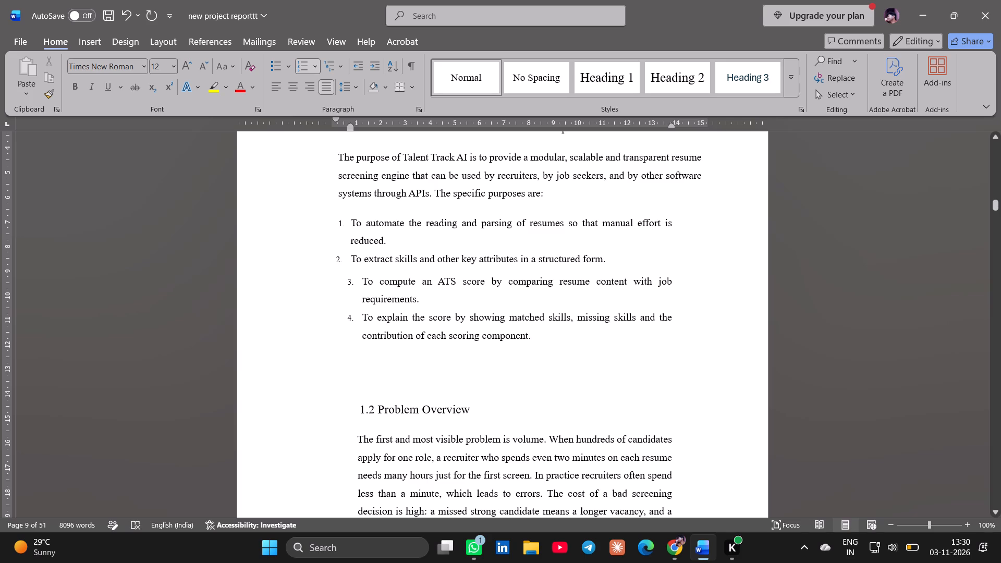
click(335, 120)
Align the third purpose, "To compute an ATS score", with its number at about 0.25 cm and text at about 0.75 cm.
click(349, 282)
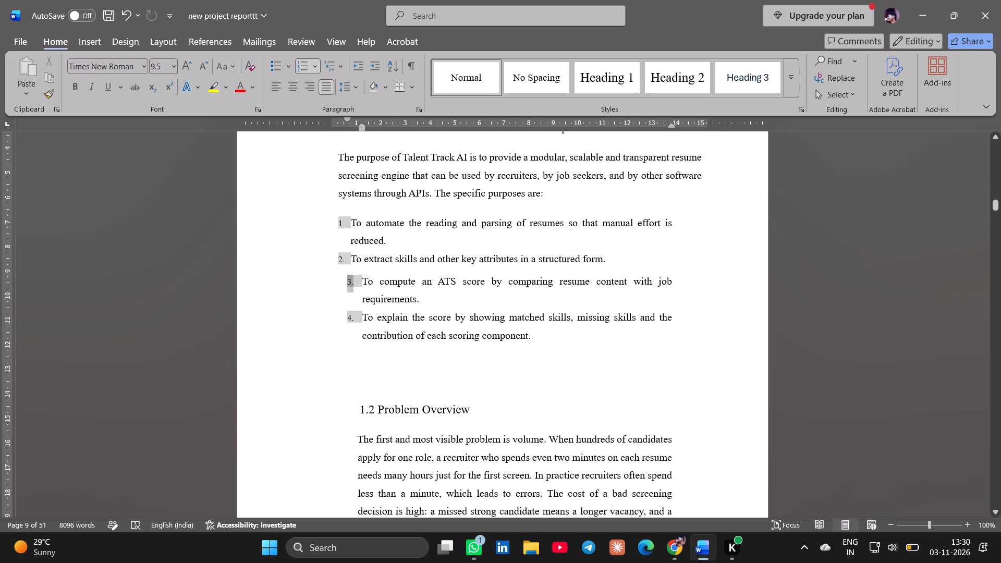
click(361, 281)
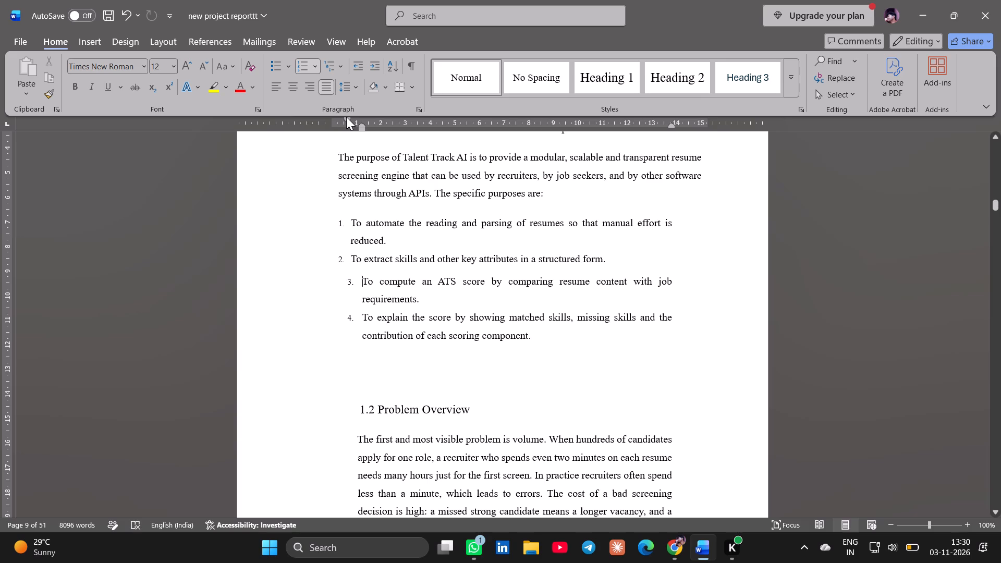
drag(346, 117, 341, 119)
drag(341, 119, 338, 120)
drag(361, 128, 351, 129)
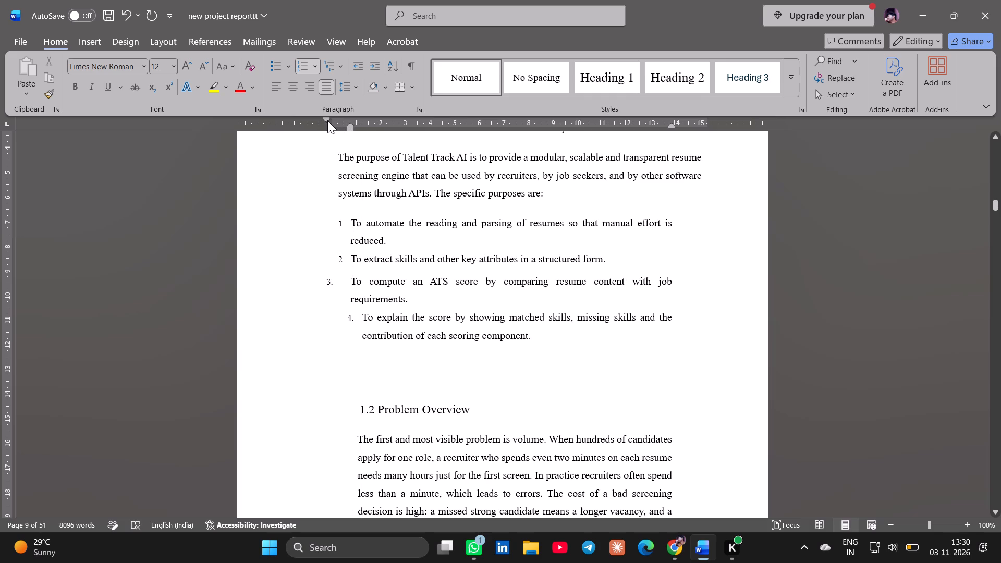
drag(327, 120, 337, 120)
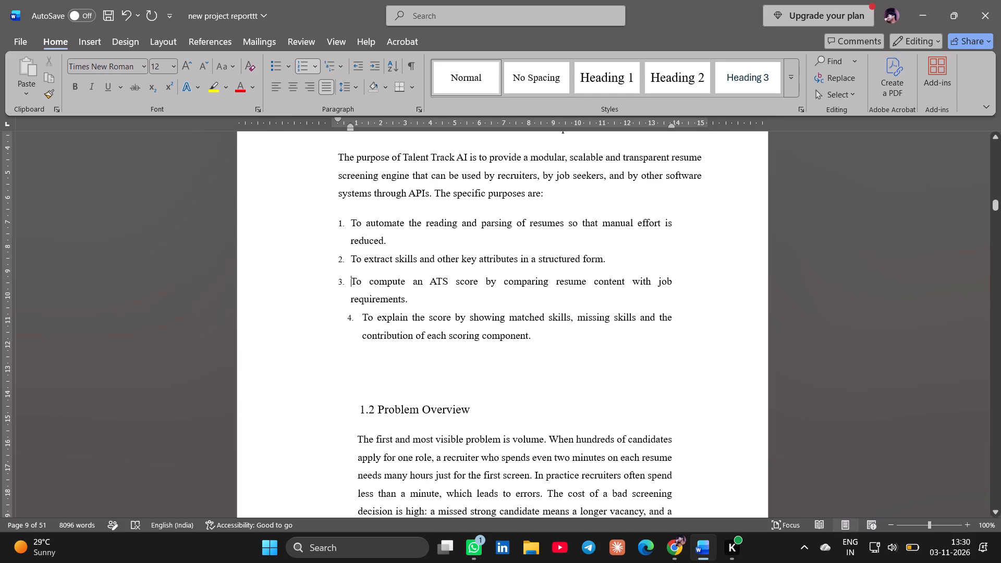
Align the fourth purpose, "To explain the score", with its number at about 0.25 cm and text at about 0.75 cm.
click(347, 320)
drag(348, 120, 337, 120)
drag(363, 128, 356, 129)
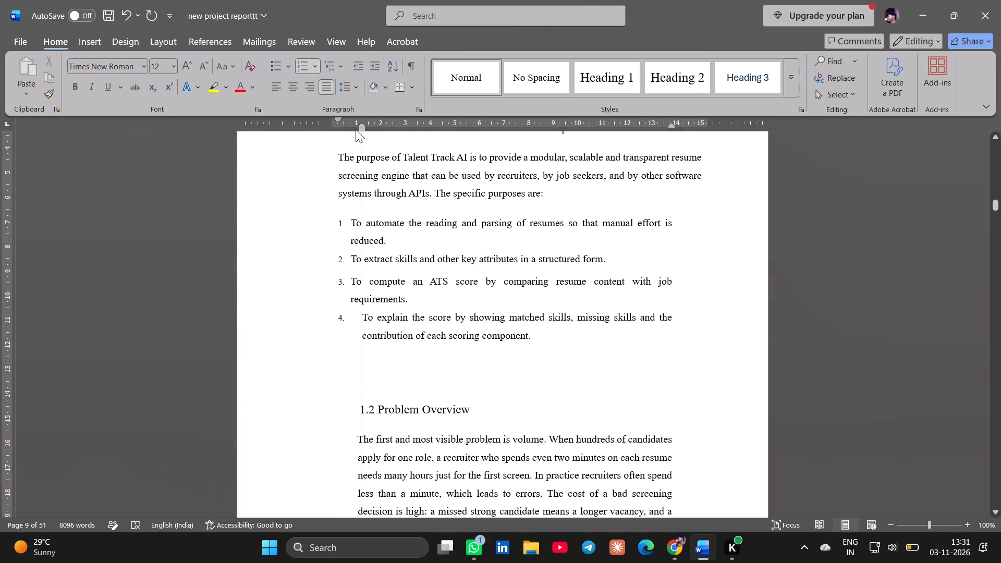
drag(356, 129, 349, 131)
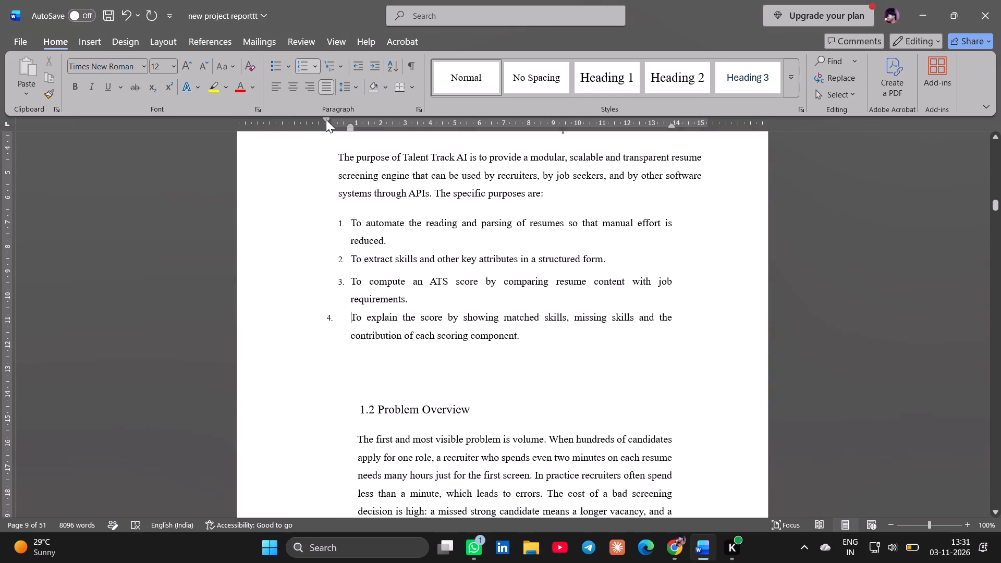
drag(326, 119, 338, 120)
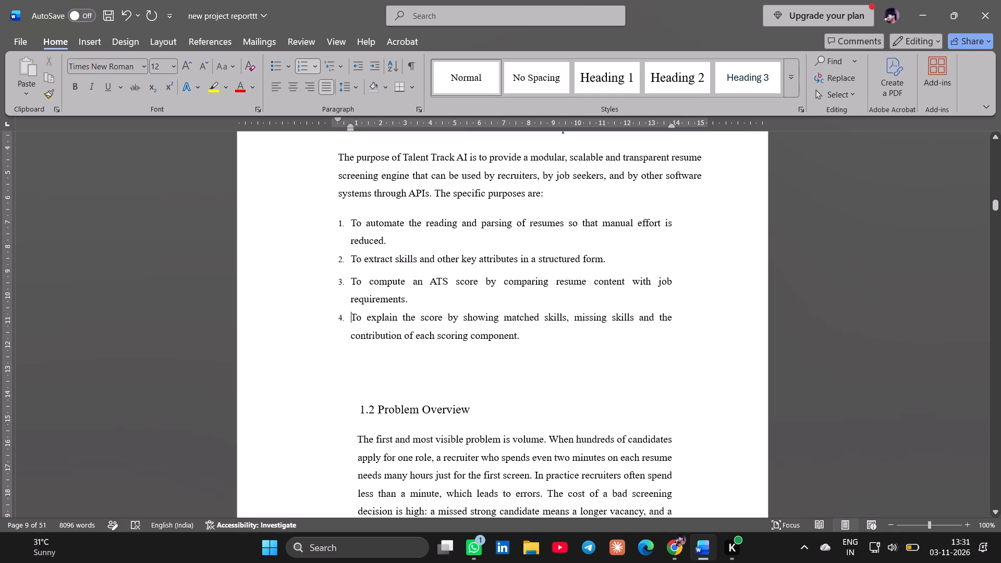
Remove one blank line above the 1.2 Problem Overview heading and clear the remaining empty line's indent.
click(362, 390)
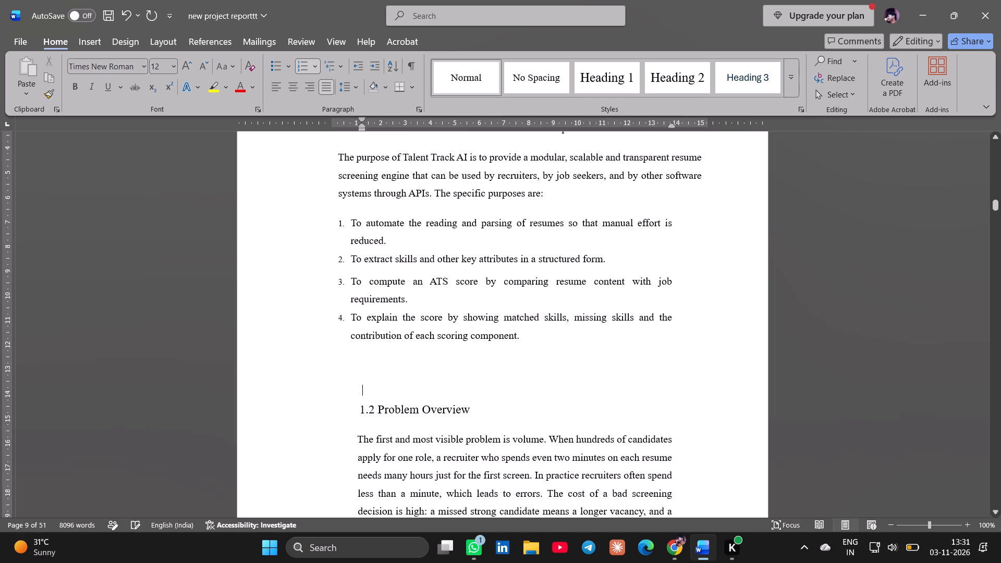
key(BackSpace)
key(BackSpace)
key(BackSpace)
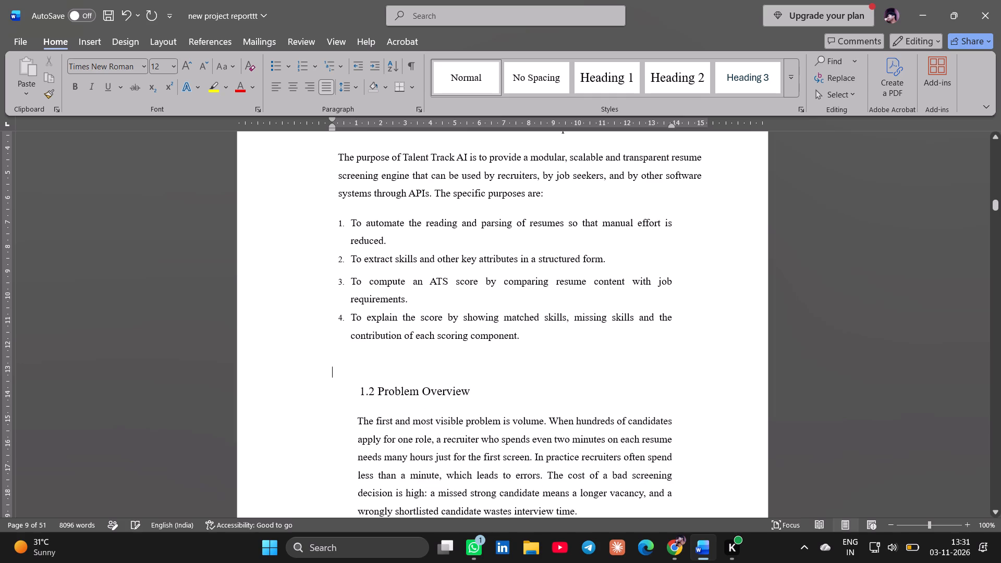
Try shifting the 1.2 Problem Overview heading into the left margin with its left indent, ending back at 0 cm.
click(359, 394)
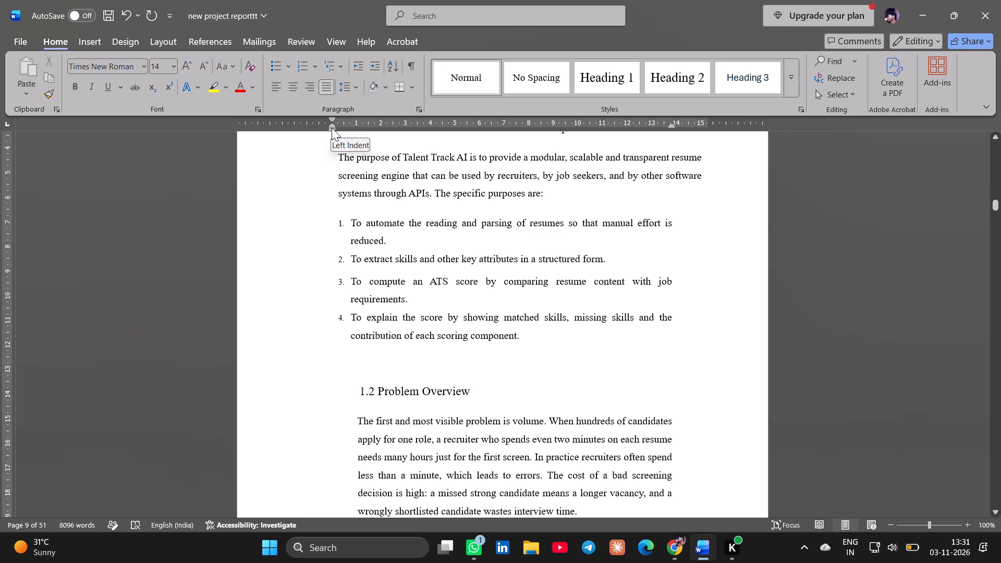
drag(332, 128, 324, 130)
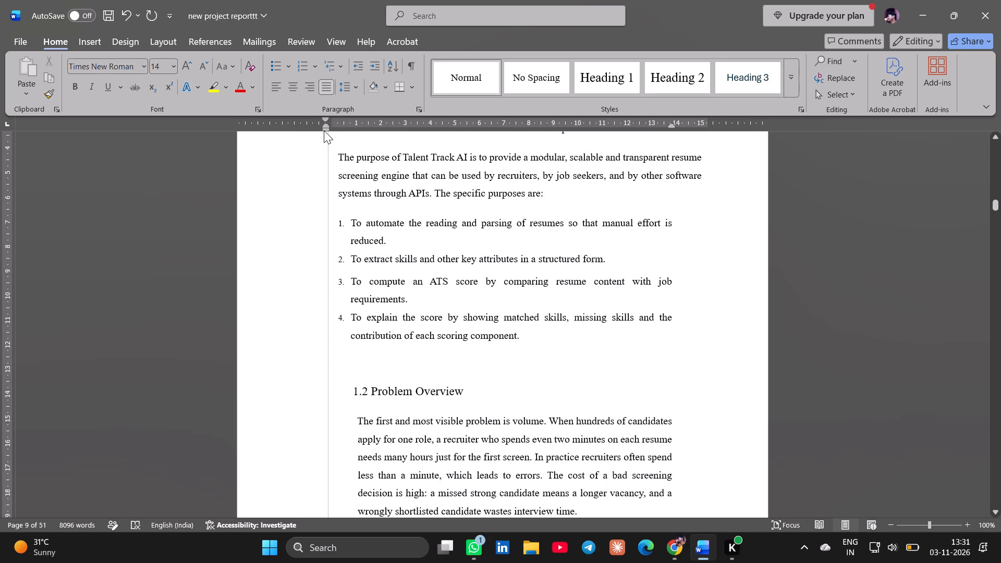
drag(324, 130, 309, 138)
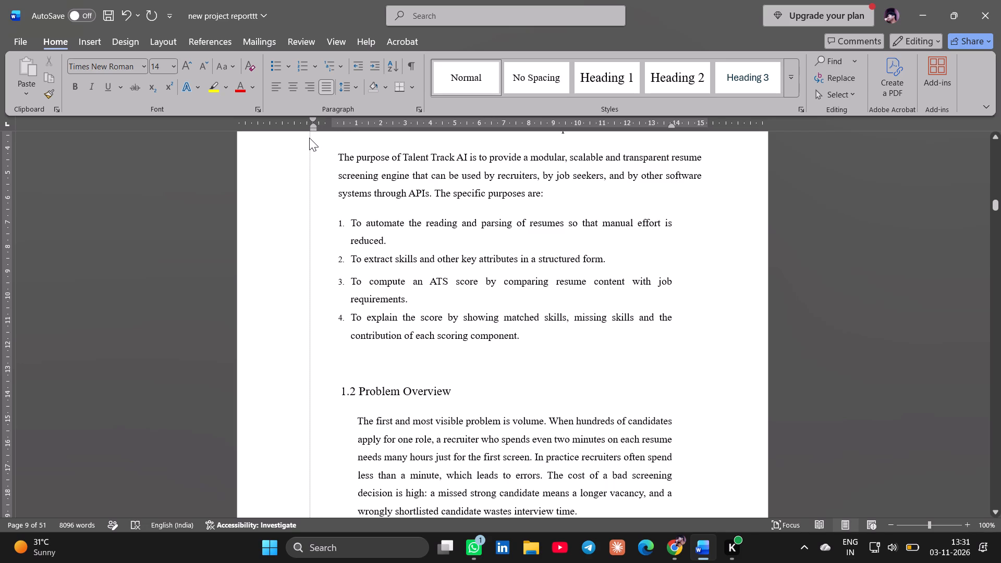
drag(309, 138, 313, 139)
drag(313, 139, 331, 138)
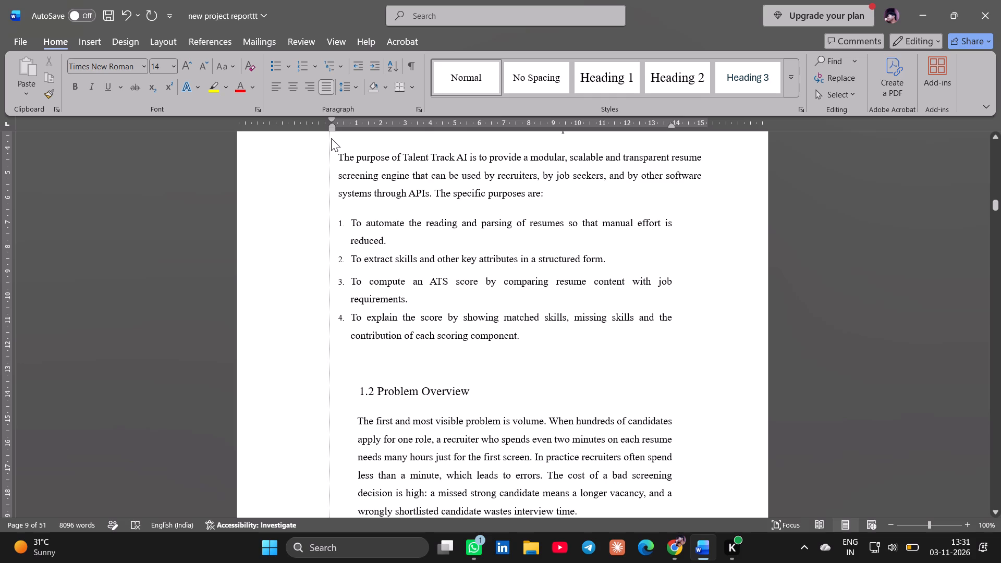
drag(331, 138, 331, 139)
Look back through the front matter and section 1.1 to compare their heading alignment with 1.2 Problem Overview.
scroll(357, 315, right, 1)
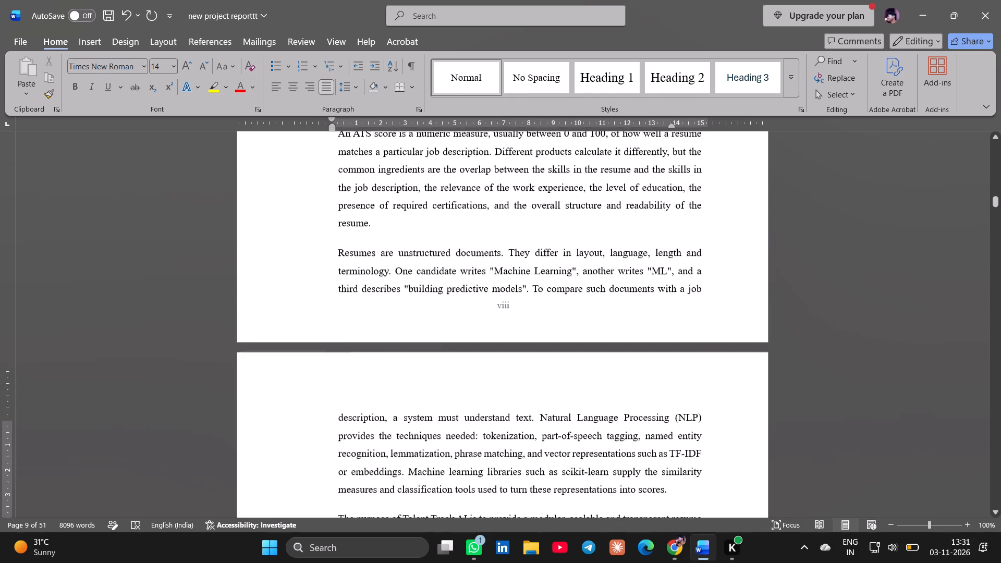
scroll(357, 315, right, 1)
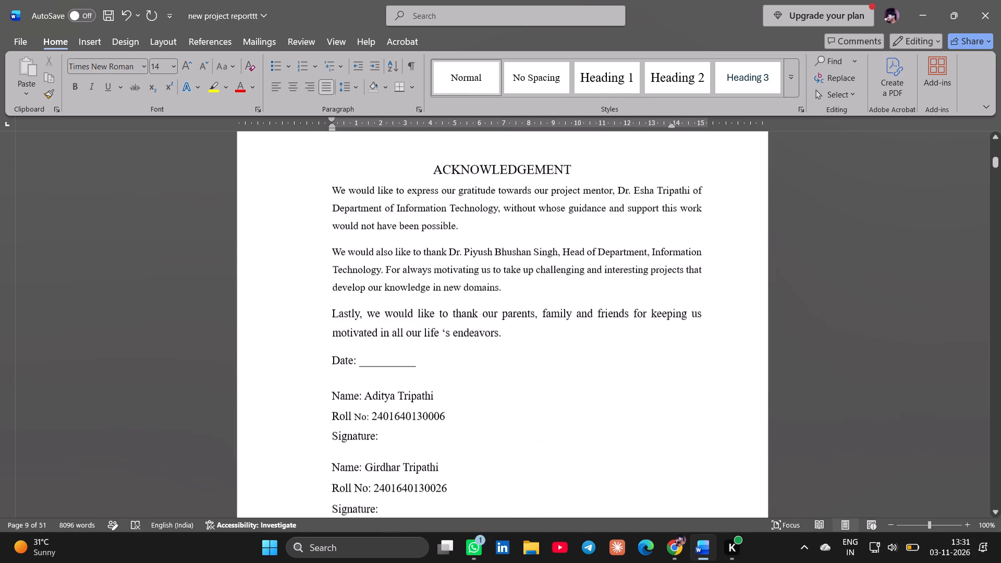
scroll(357, 315, right, 1)
scroll(357, 315, down, 2)
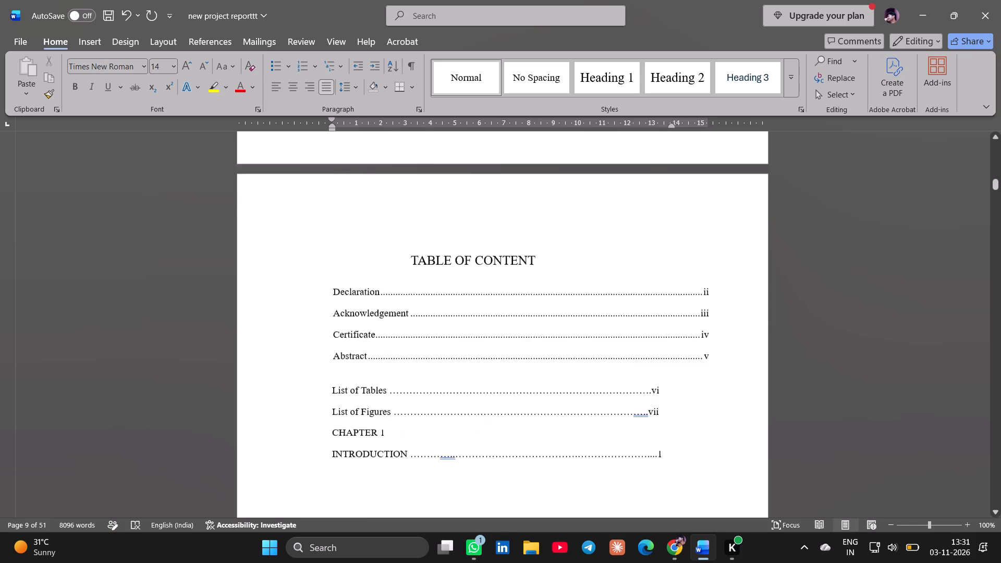
scroll(357, 315, down, 3)
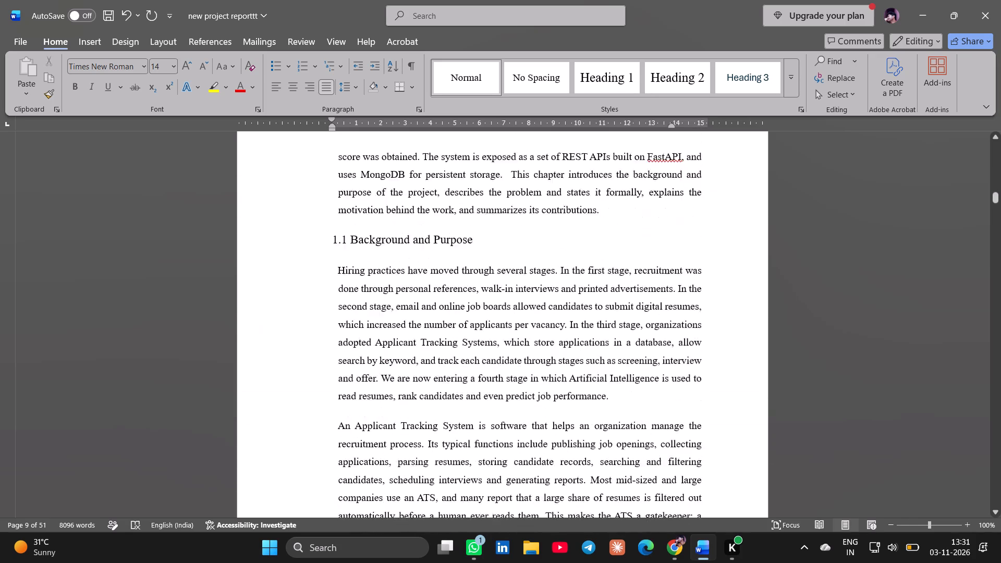
scroll(357, 315, down, 1)
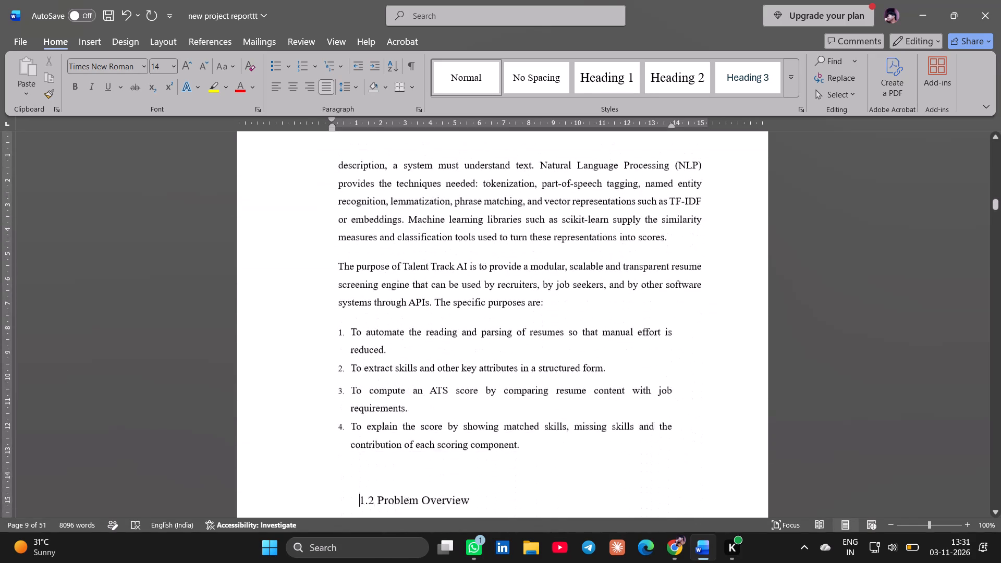
scroll(357, 315, down, 1)
Delete all leading spaces before the 1.2 Problem Overview heading so it starts flush at the left margin.
key(BackSpace)
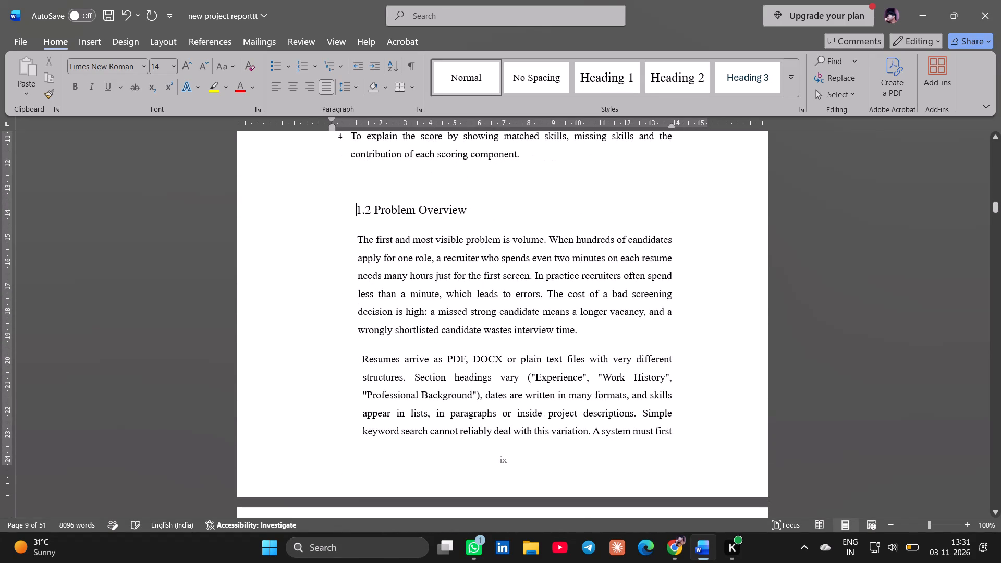
key(BackSpace)
key(BackSpace)
key(BackSpace)
key(BackSpace)
key(BackSpace)
key(BackSpace)
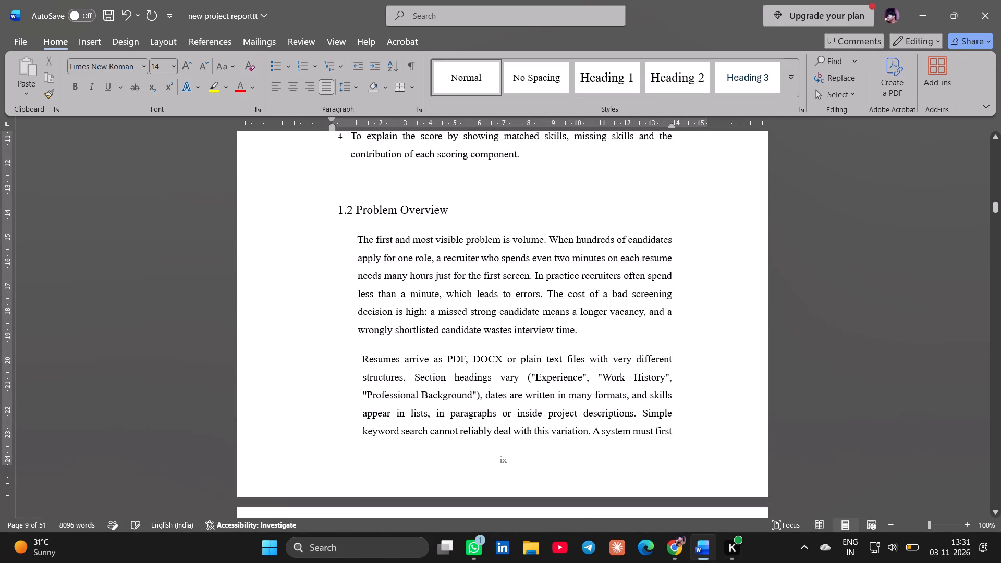
key(BackSpace)
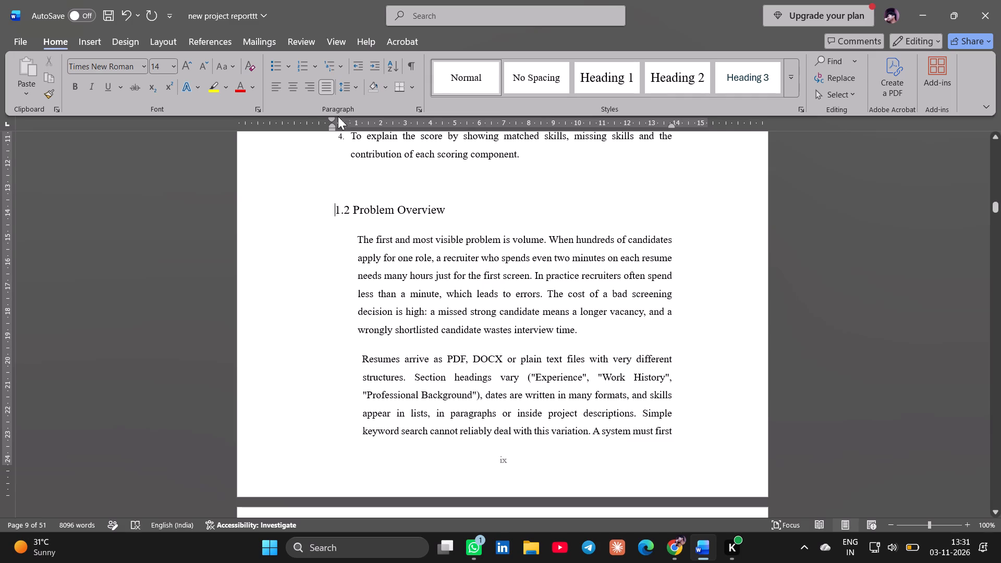
click(332, 127)
key(BackSpace)
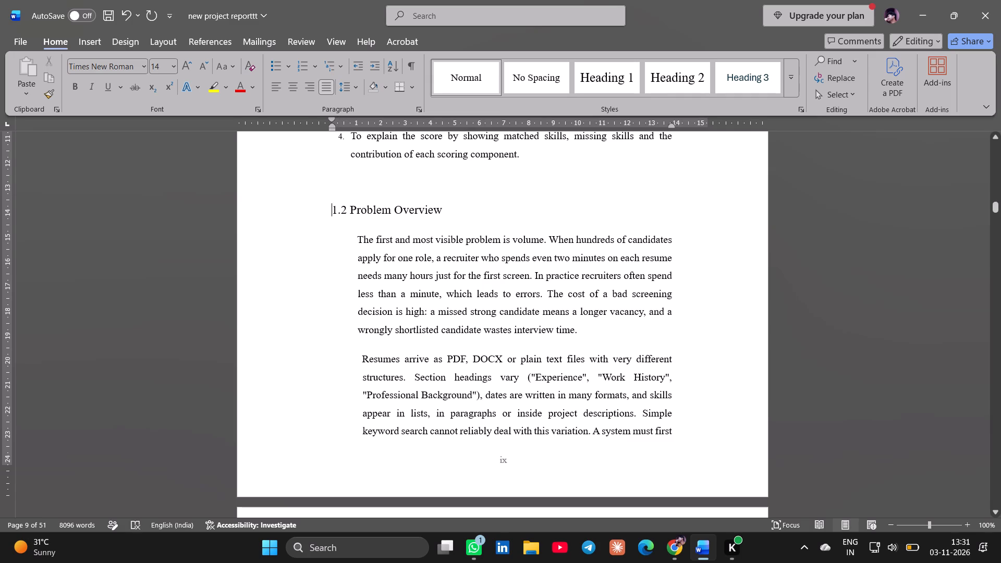
Set the left indent of the first 1.2 paragraph, "The first and most visible problem", to about 0.25 cm.
click(352, 239)
drag(359, 128, 339, 129)
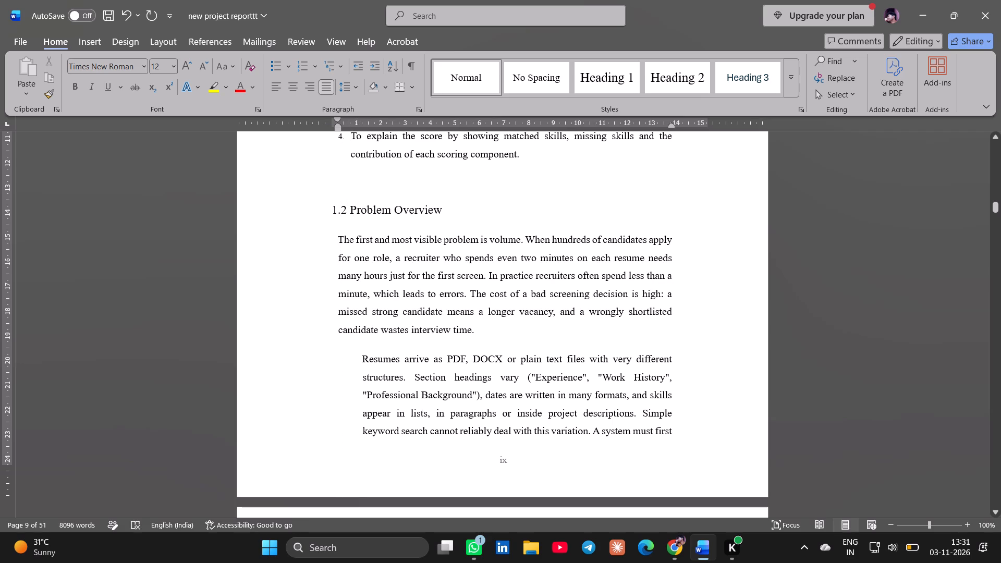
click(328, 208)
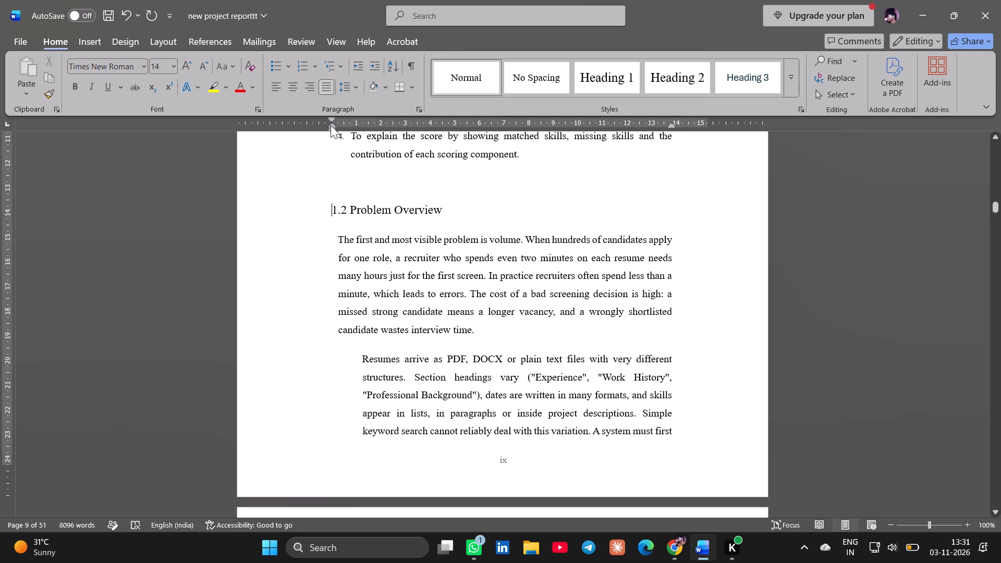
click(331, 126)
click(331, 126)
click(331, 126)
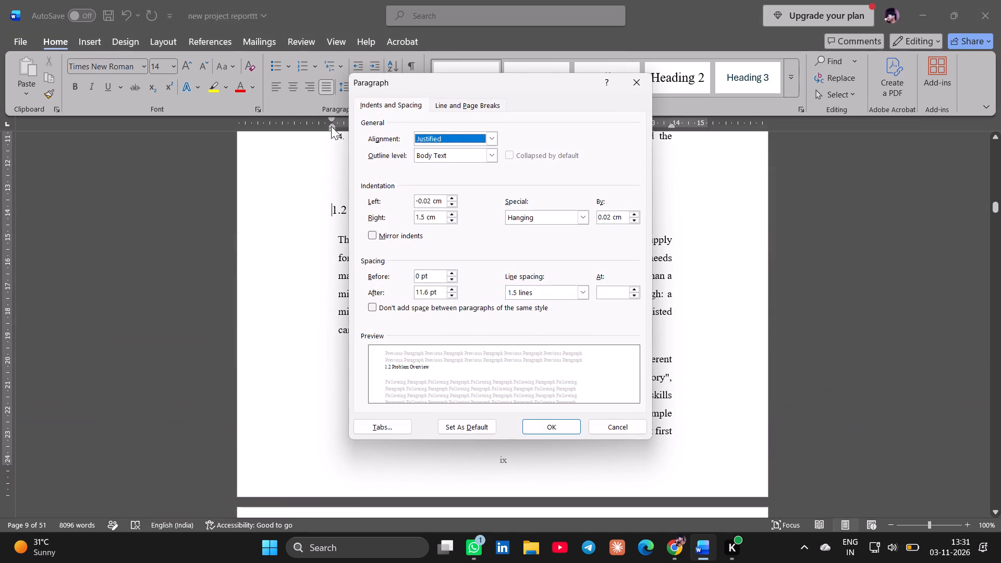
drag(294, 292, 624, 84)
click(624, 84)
Extend the right indent of the 1.2 Problem Overview heading to about the 15 cm ruler mark.
scroll(463, 251, down, 1)
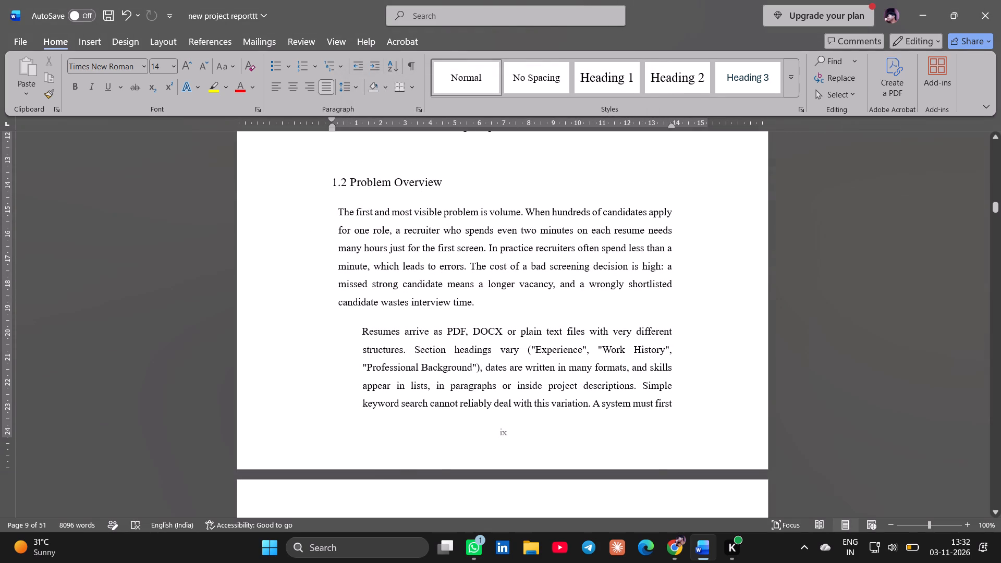
drag(673, 128, 693, 127)
drag(693, 127, 701, 127)
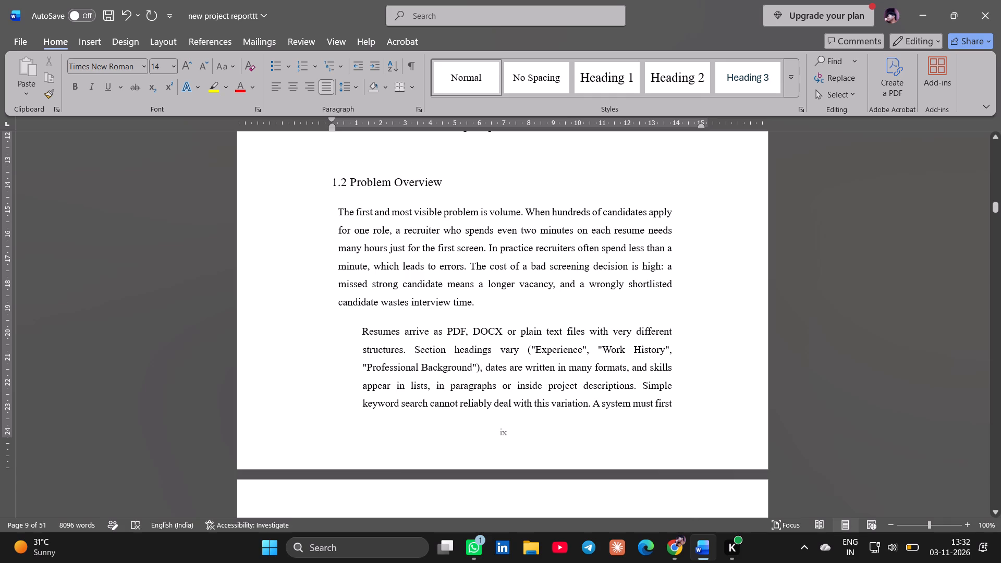
Extend the right edge of the first 1.2 paragraph to about the 15 cm ruler mark.
click(677, 211)
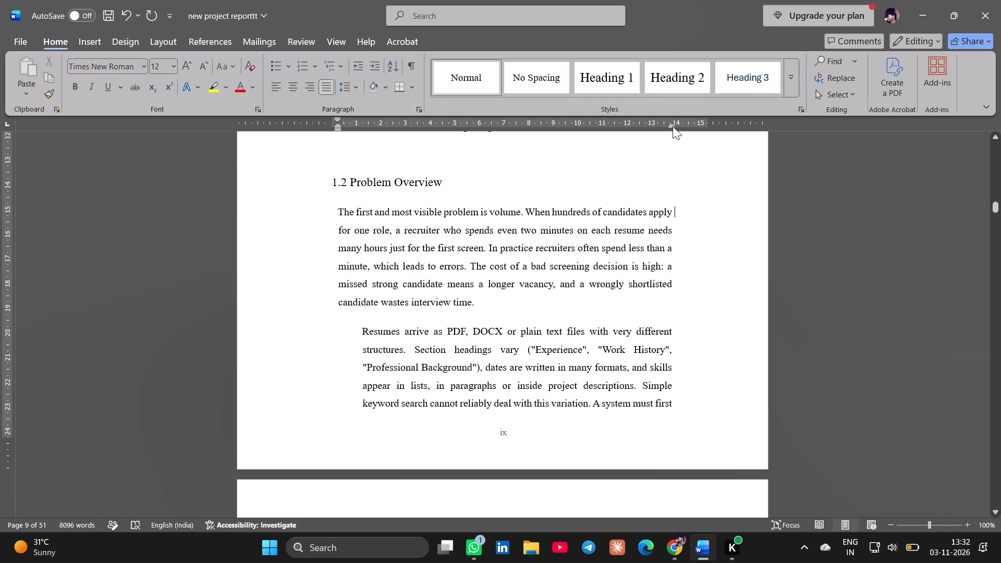
drag(669, 124, 691, 125)
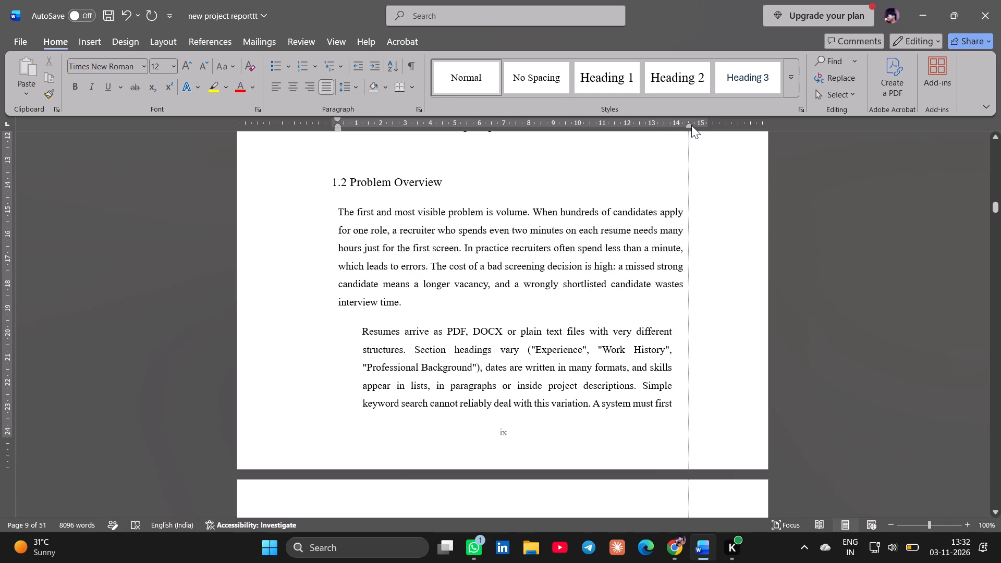
drag(691, 125, 701, 125)
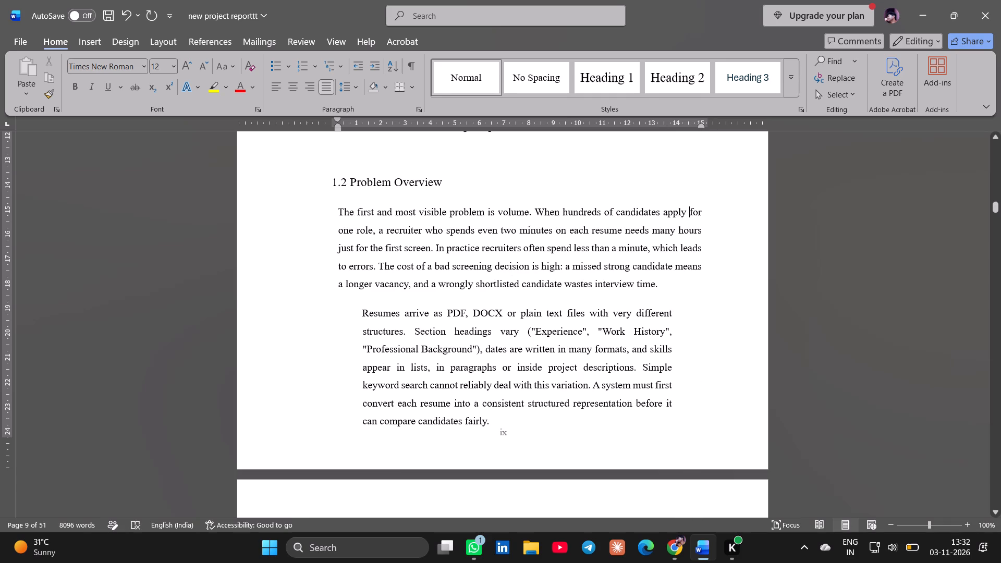
Align the "Resumes arrive as PDF, DOCX" paragraph with its left indent at about 0.25 cm and right edge at about 15 cm.
scroll(619, 316, down, 1)
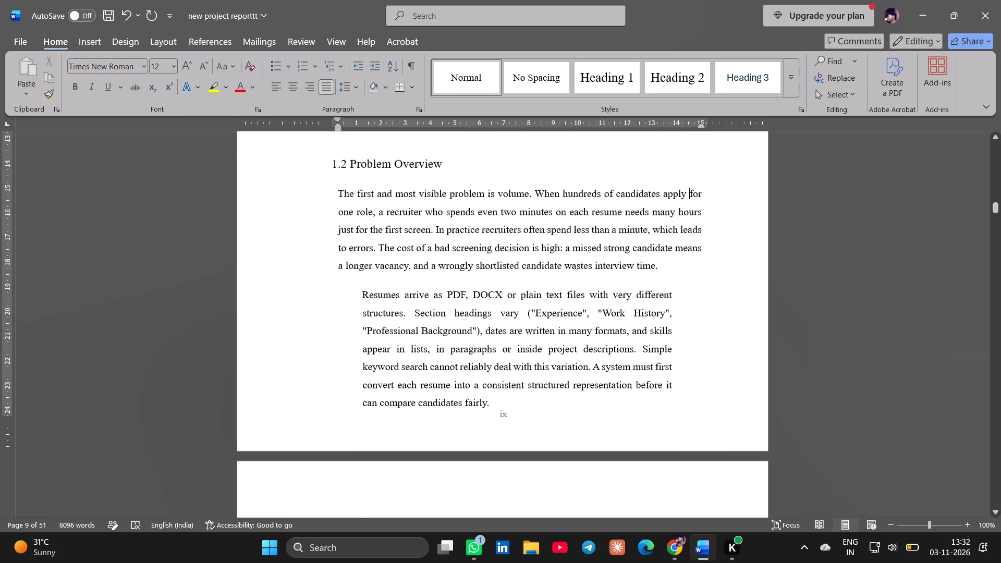
click(673, 295)
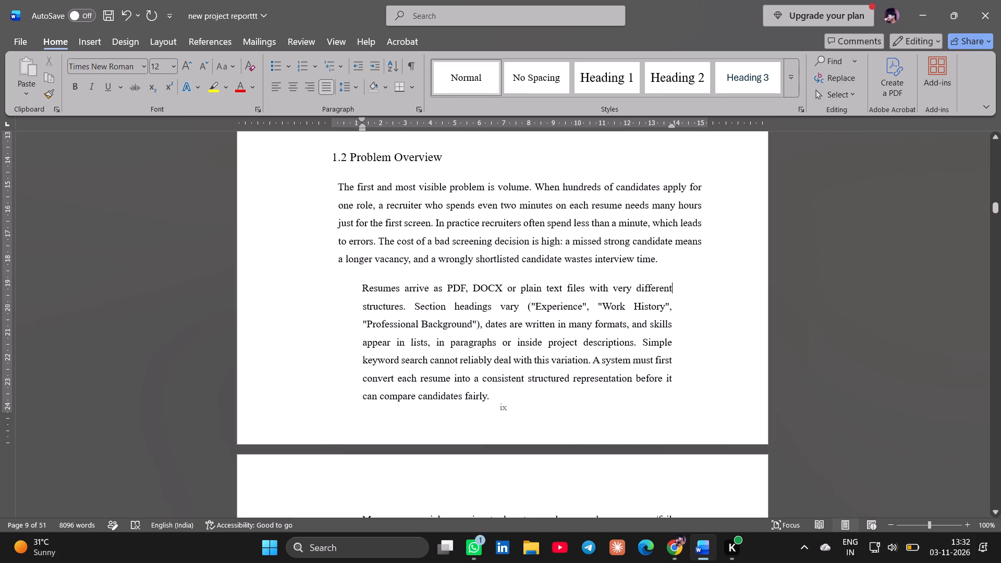
drag(672, 125, 699, 123)
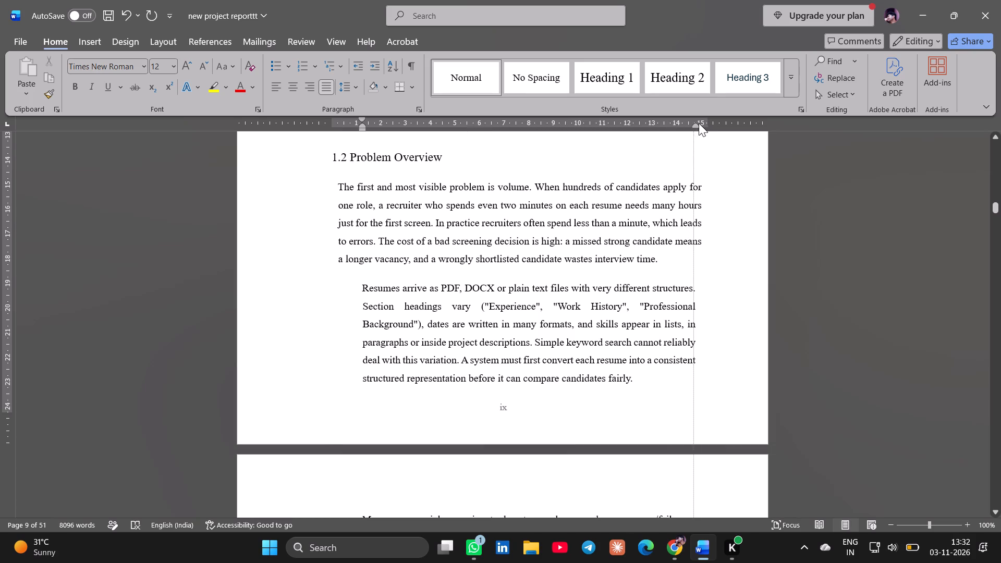
drag(699, 123, 701, 124)
drag(360, 127, 338, 122)
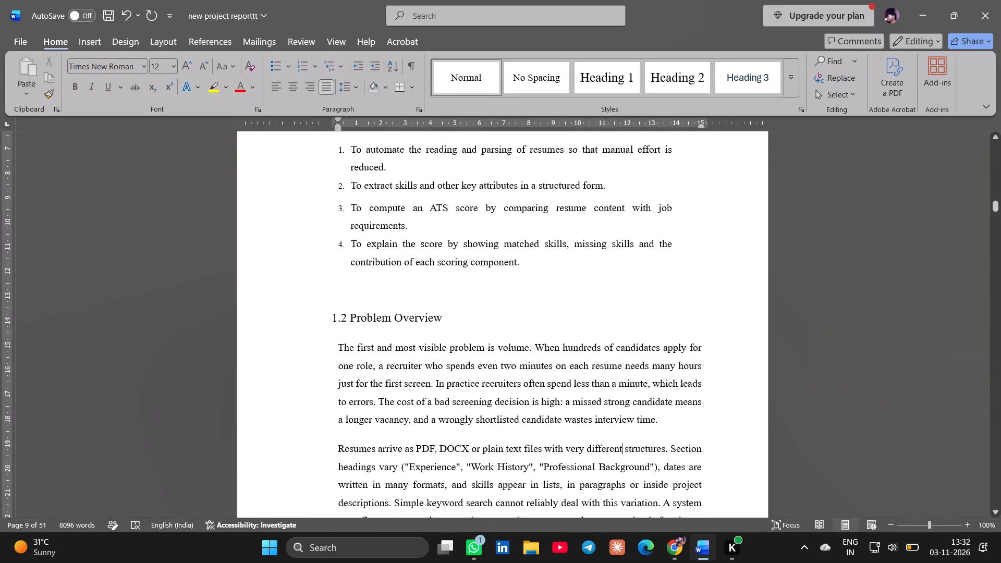
Review the numbered purposes and the section 1.1 paragraphs for consistent indents and spacing.
scroll(423, 237, up, 1)
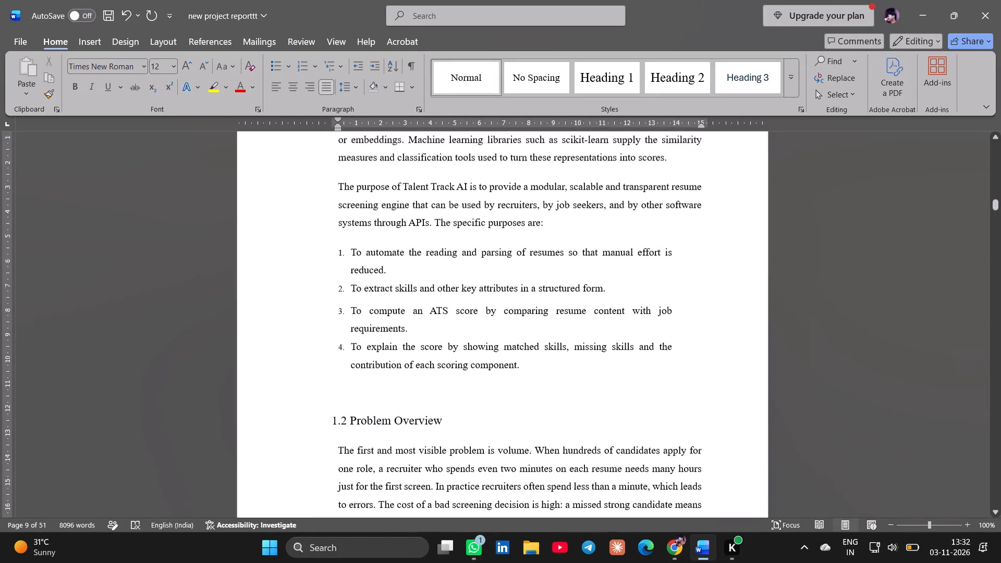
scroll(423, 237, up, 3)
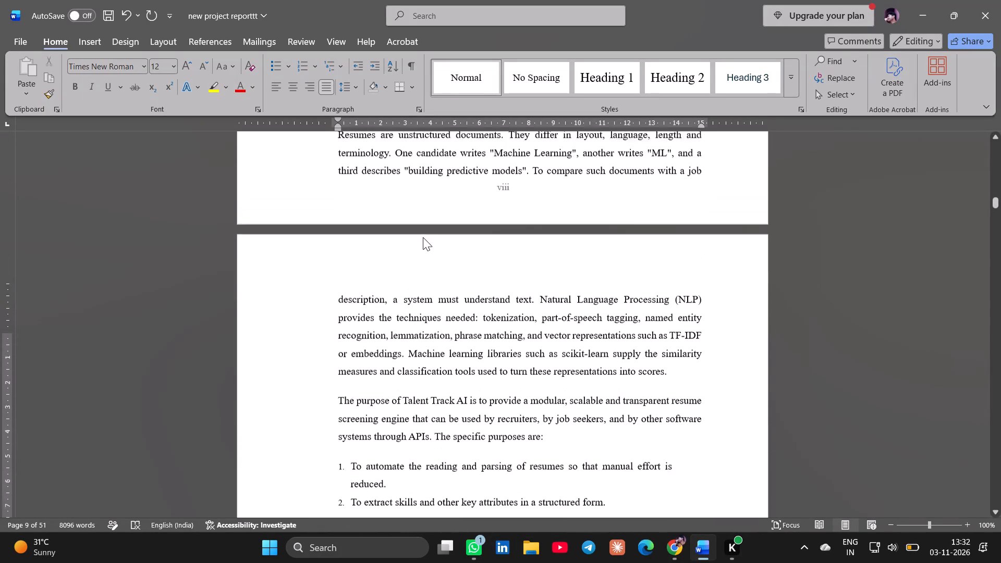
scroll(423, 237, up, 2)
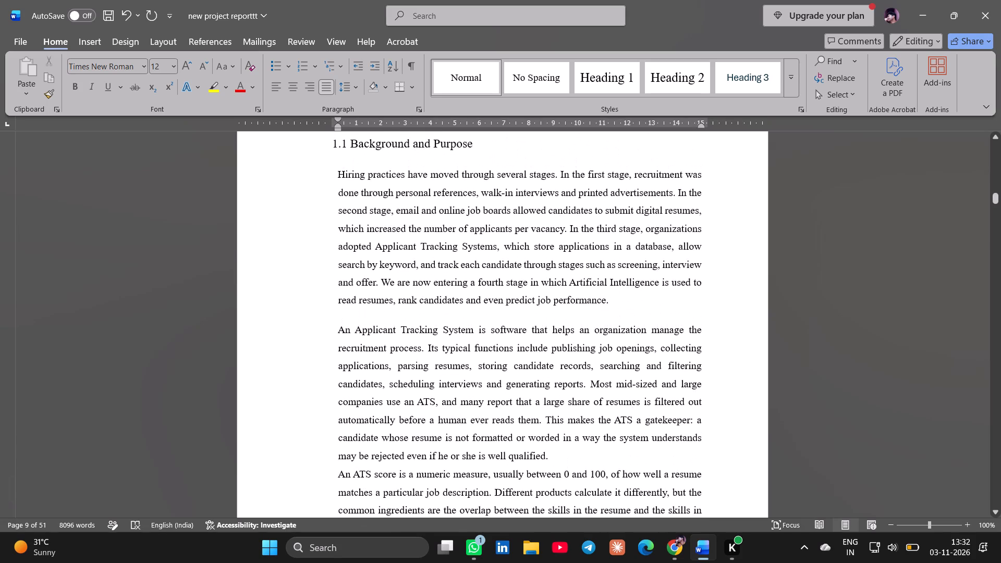
scroll(423, 237, up, 1)
scroll(423, 237, down, 1)
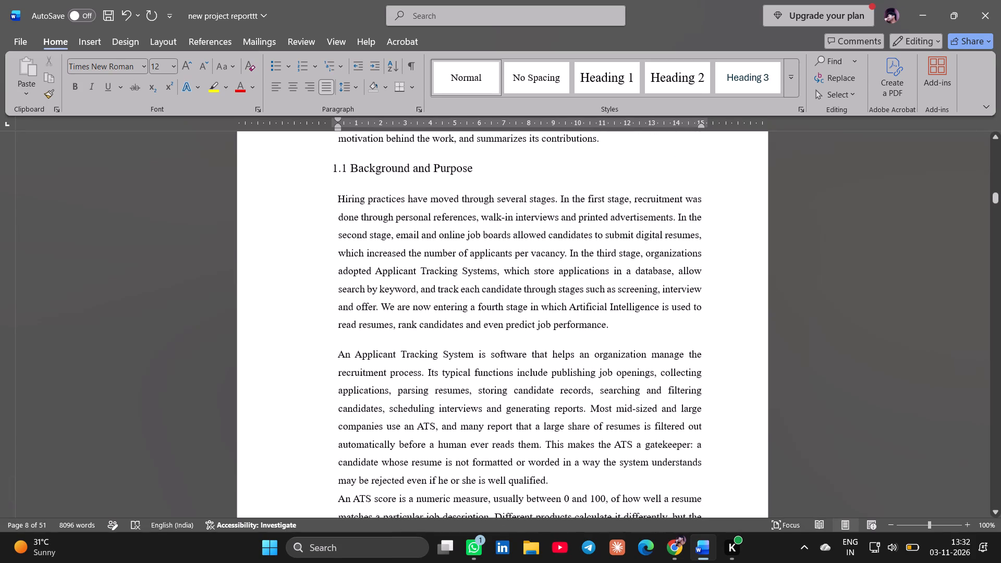
Align the "Many commercial screening tools" paragraph in section 1.2 with its left indent at about 0.25 cm and right edge at about 15 cm.
scroll(423, 237, down, 2)
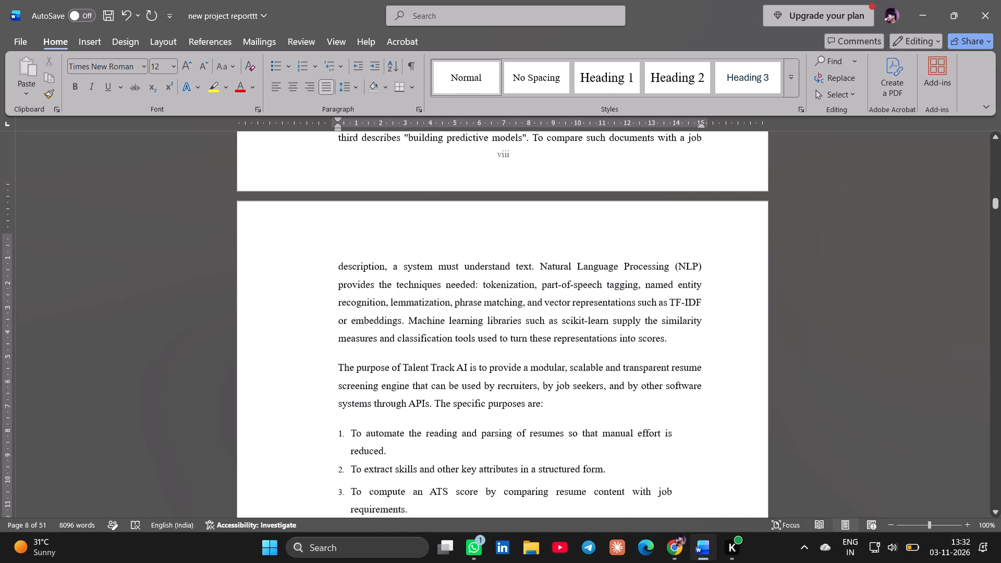
scroll(423, 237, down, 1)
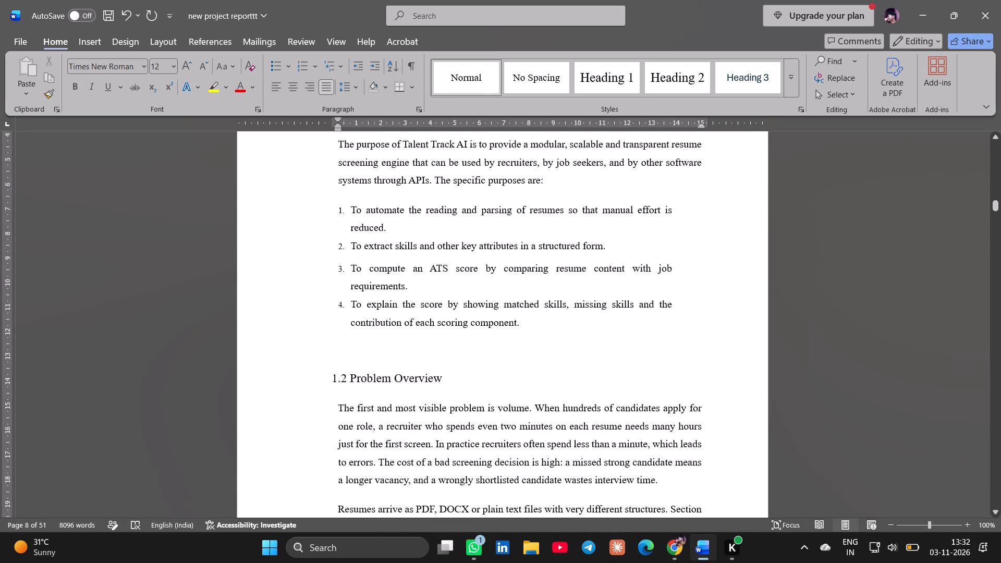
scroll(423, 237, down, 1)
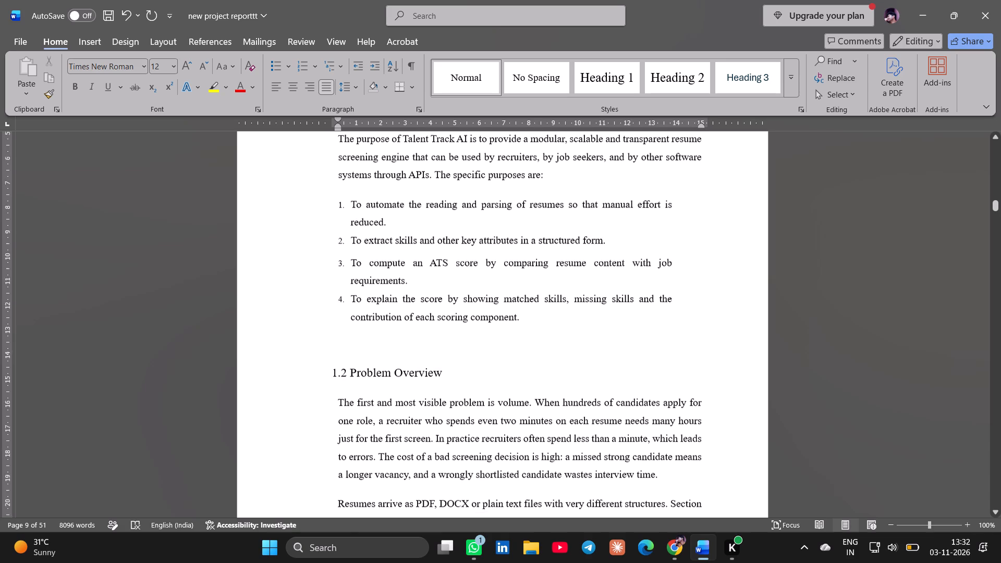
scroll(423, 237, down, 2)
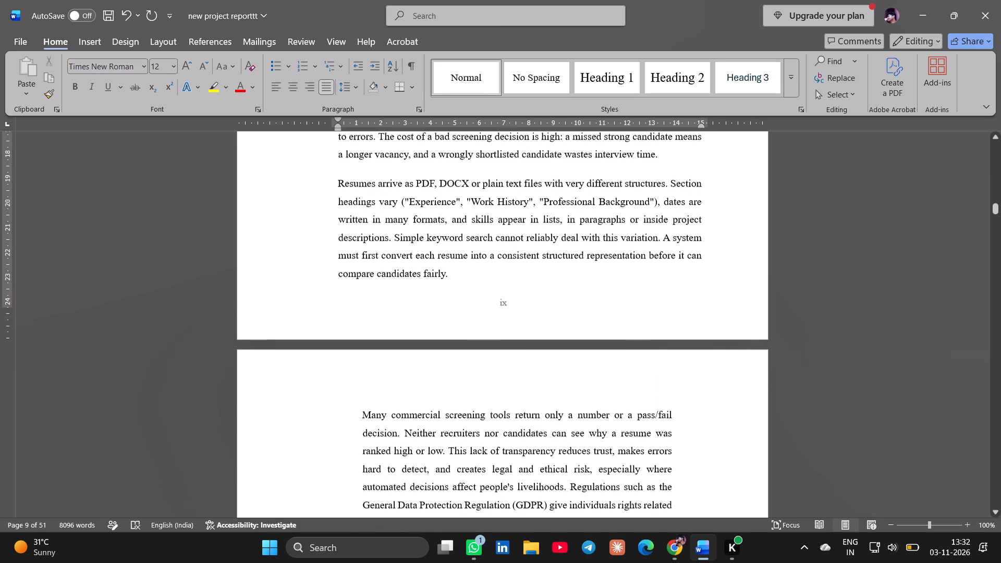
scroll(423, 237, down, 1)
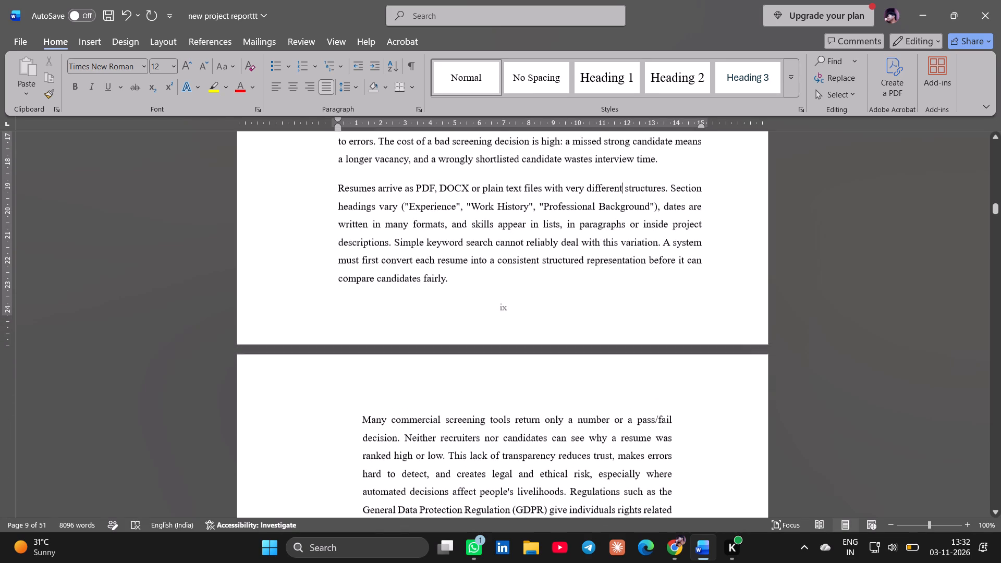
scroll(423, 237, down, 1)
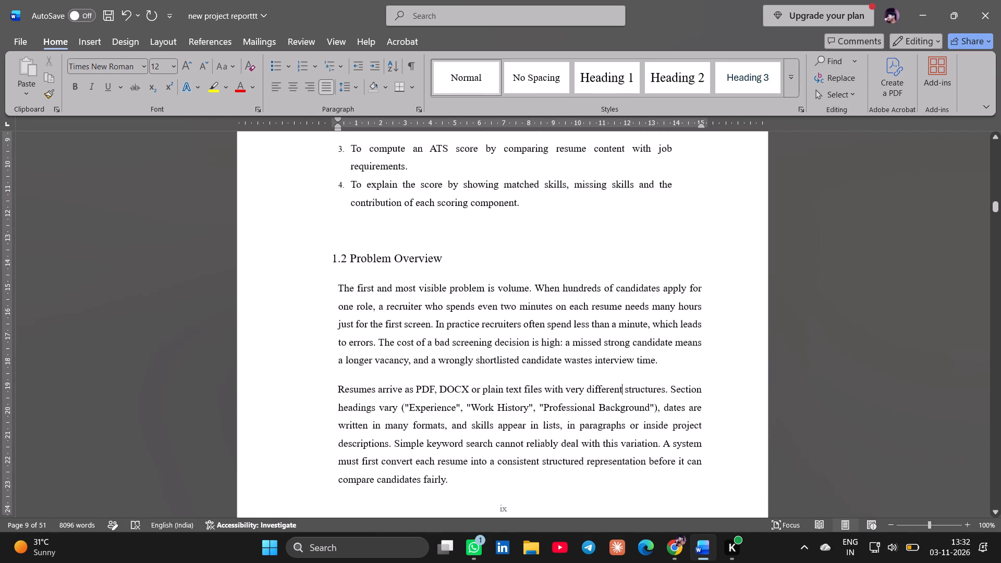
scroll(423, 237, down, 1)
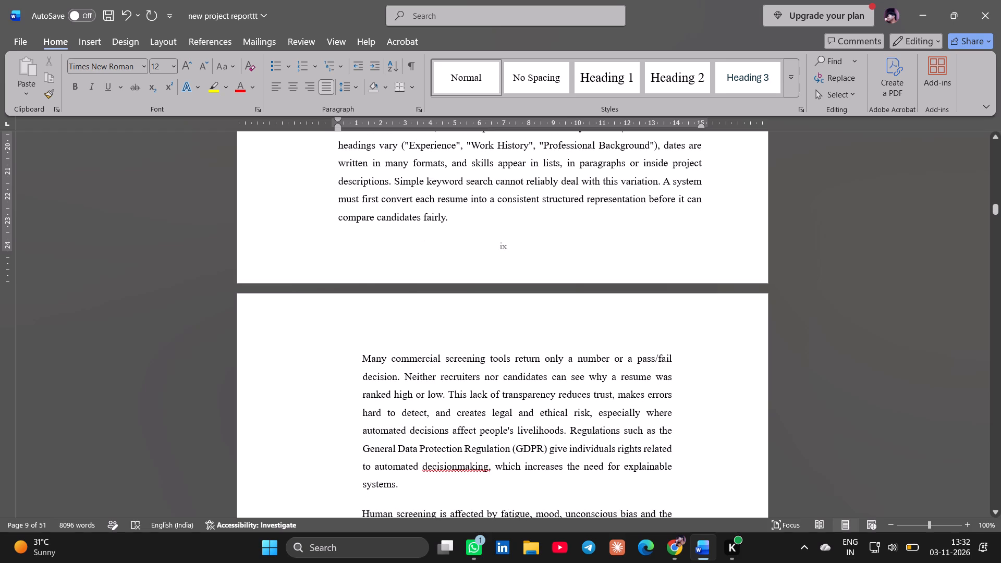
click(364, 350)
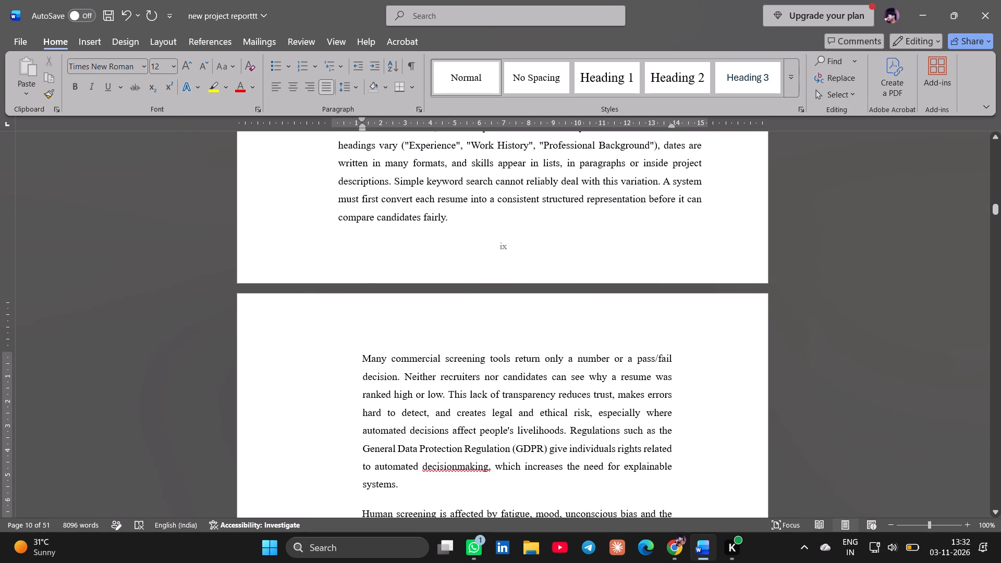
drag(361, 129, 350, 129)
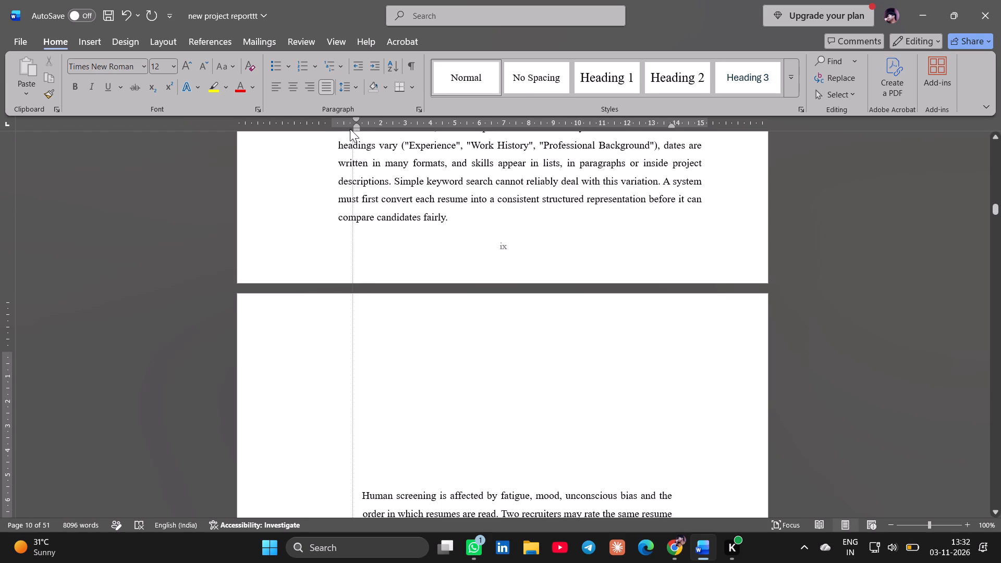
drag(350, 129, 338, 131)
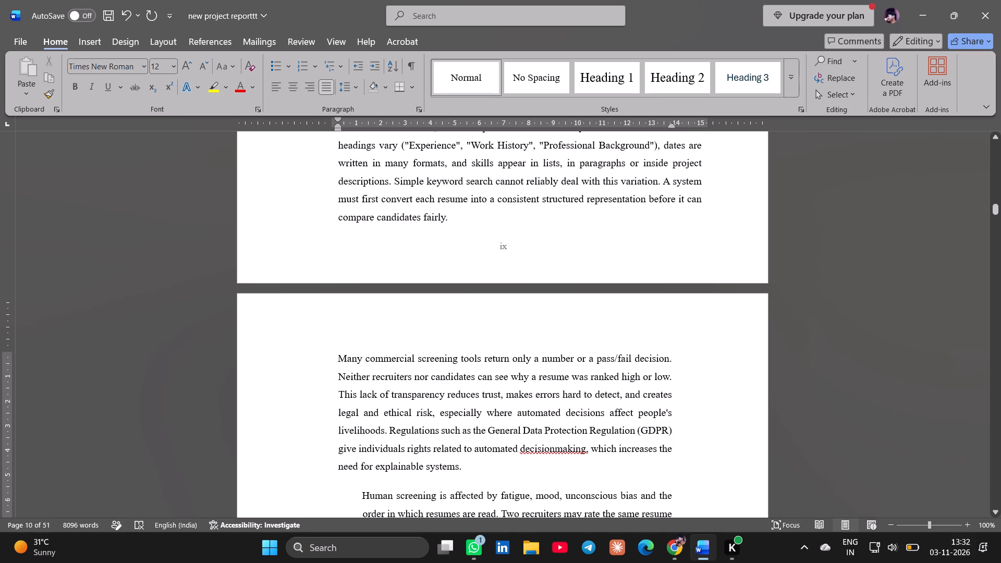
drag(673, 126, 701, 125)
Correct the misspelled "decisionmaking" to "decision-making" in the "Many commercial screening tools" paragraph.
scroll(643, 308, down, 1)
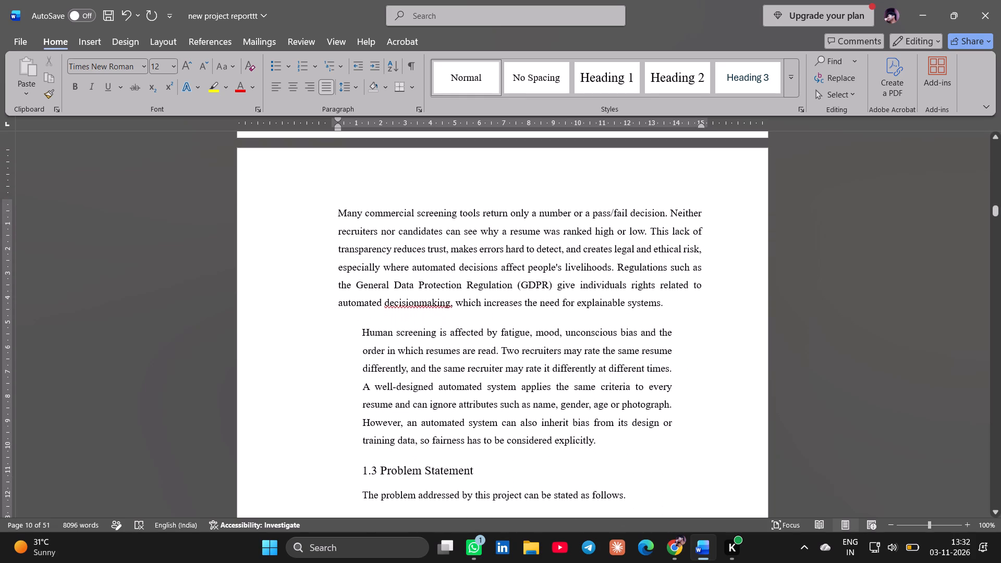
scroll(643, 308, down, 1)
click(417, 291)
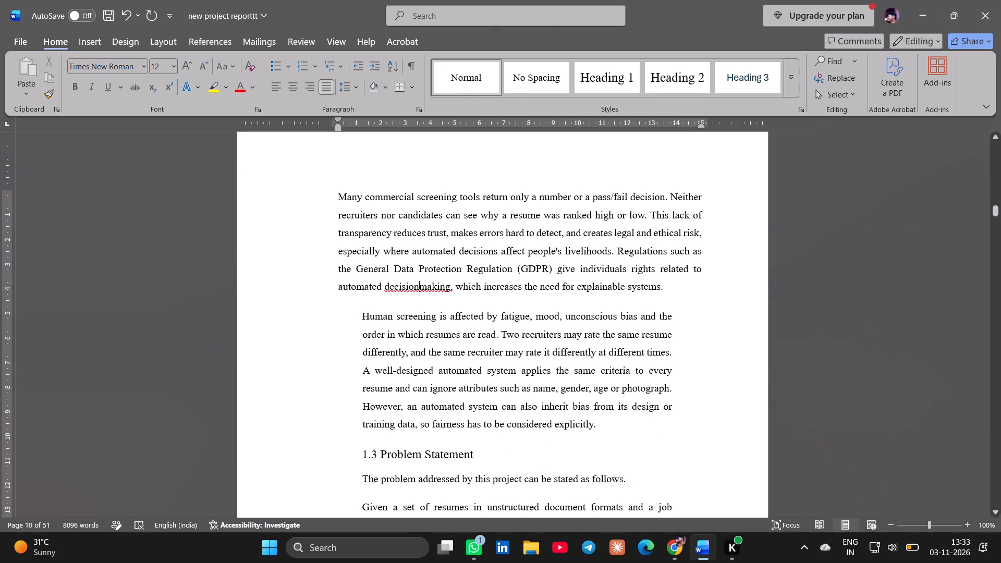
right_click(417, 291)
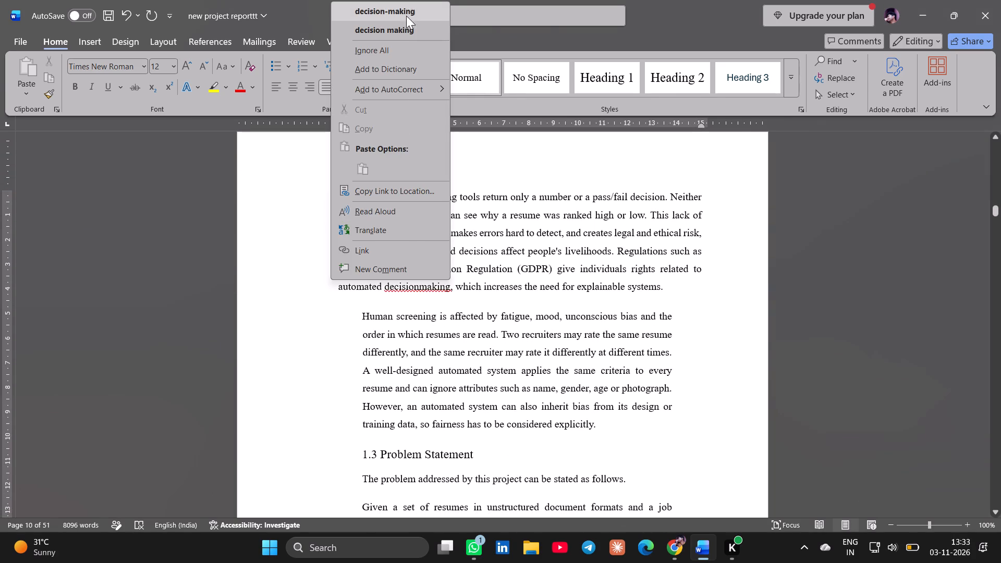
click(409, 8)
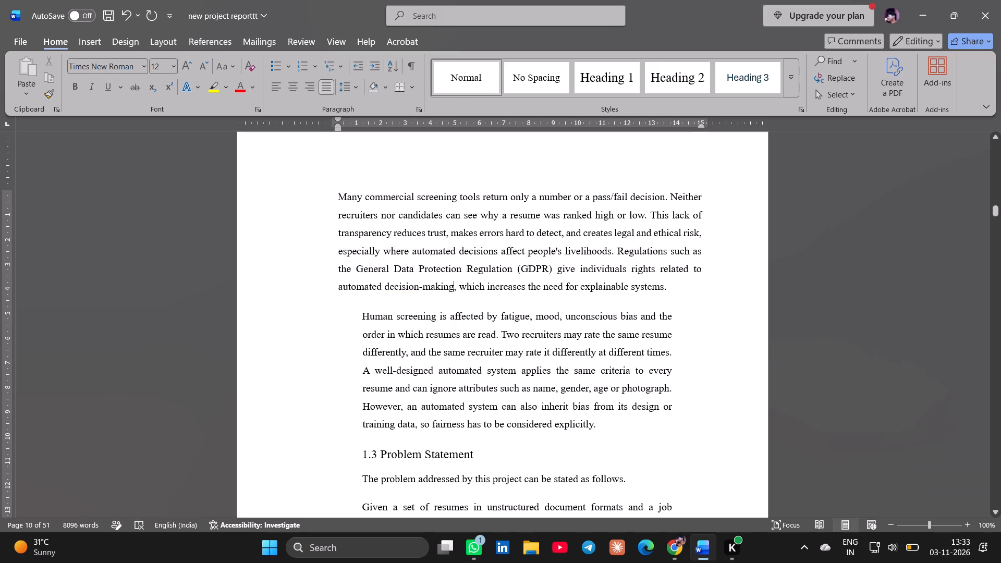
Align the "Human screening is affected" paragraph with its left indent at about 0.25 cm and right edge at about 15 cm.
click(362, 317)
drag(363, 127, 333, 127)
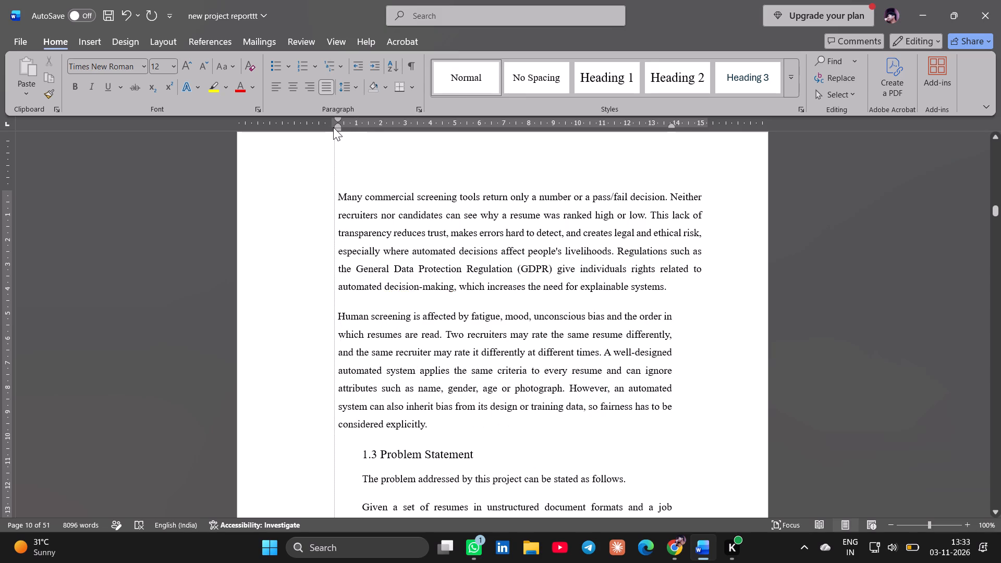
drag(333, 127, 336, 127)
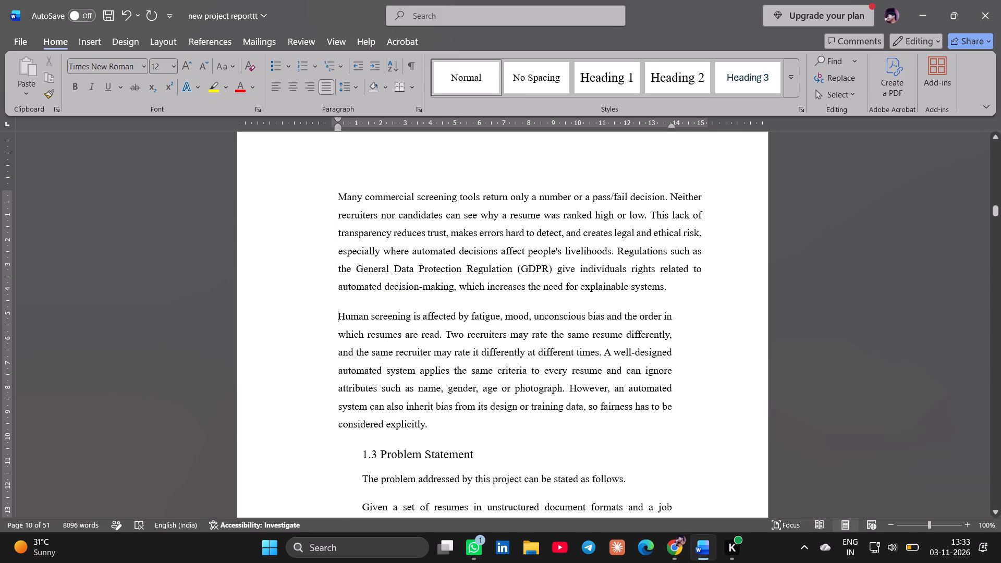
click(678, 319)
drag(671, 128, 697, 128)
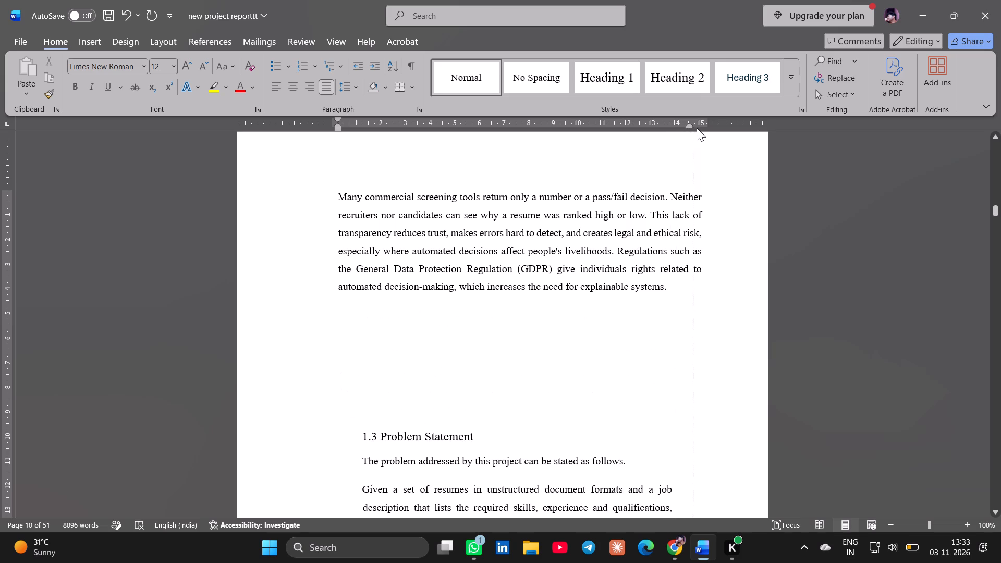
drag(697, 128, 700, 129)
Move the left indent of the 1.3 Problem Statement heading to about the 0 cm ruler mark.
scroll(549, 272, down, 1)
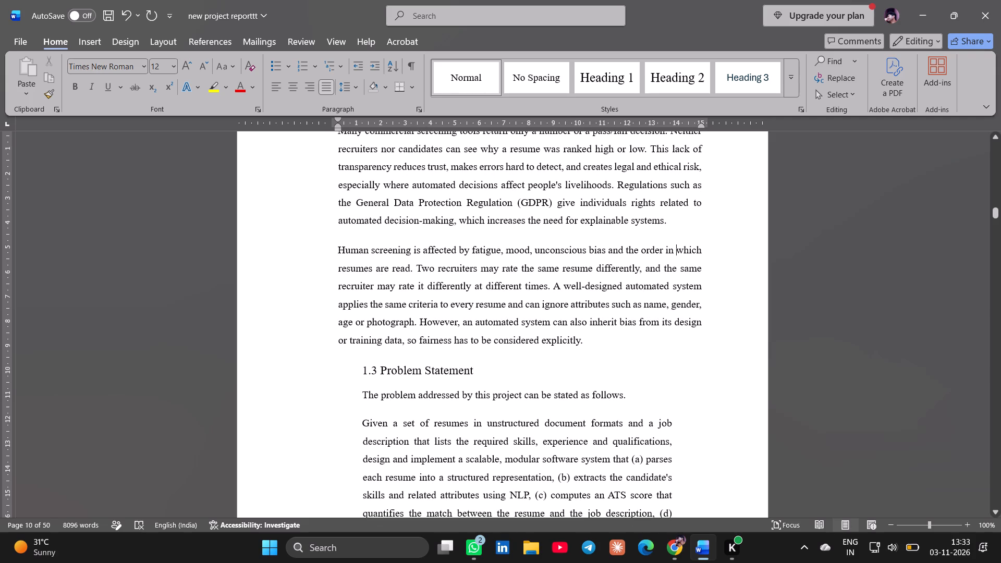
scroll(510, 289, down, 1)
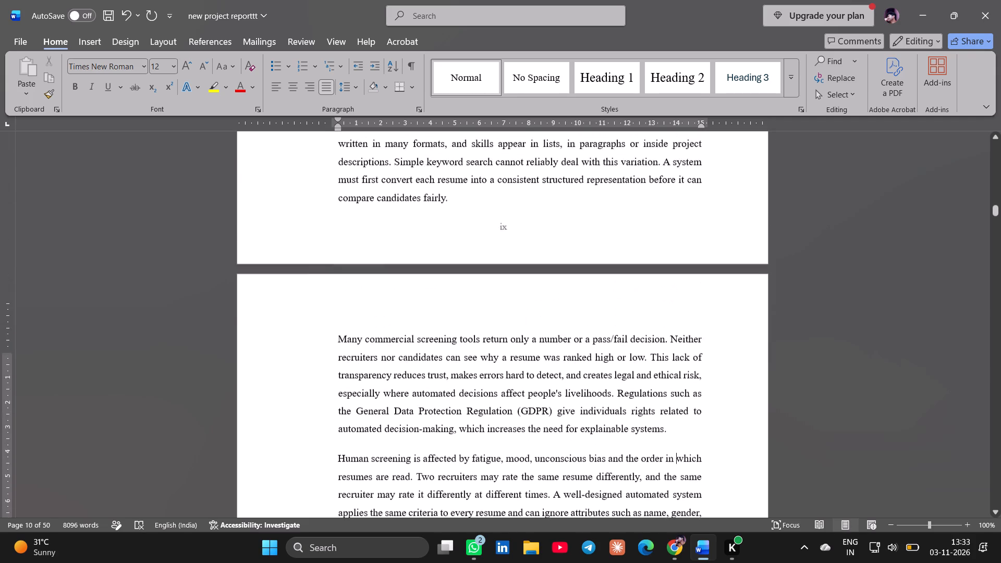
scroll(510, 289, down, 1)
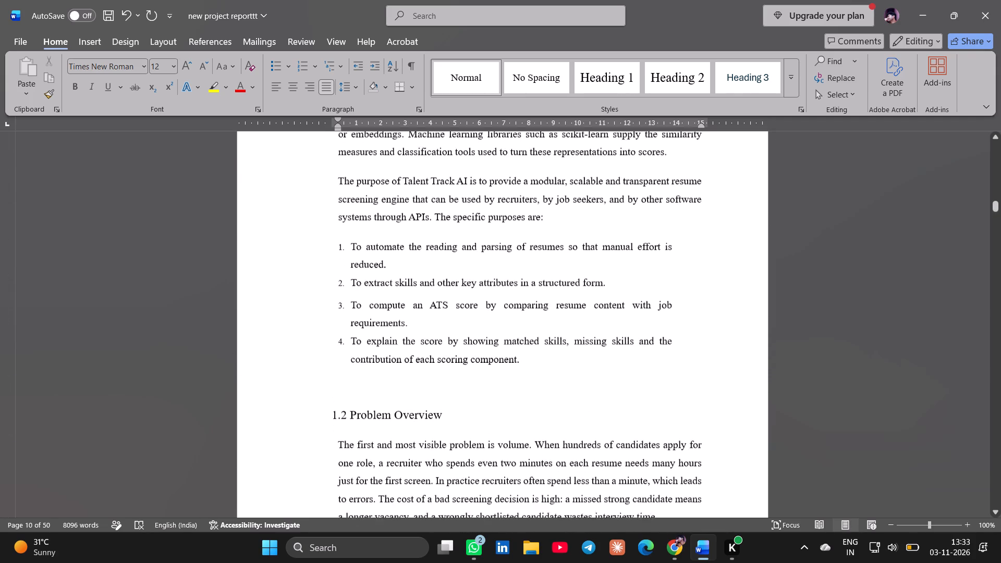
scroll(510, 289, down, 1)
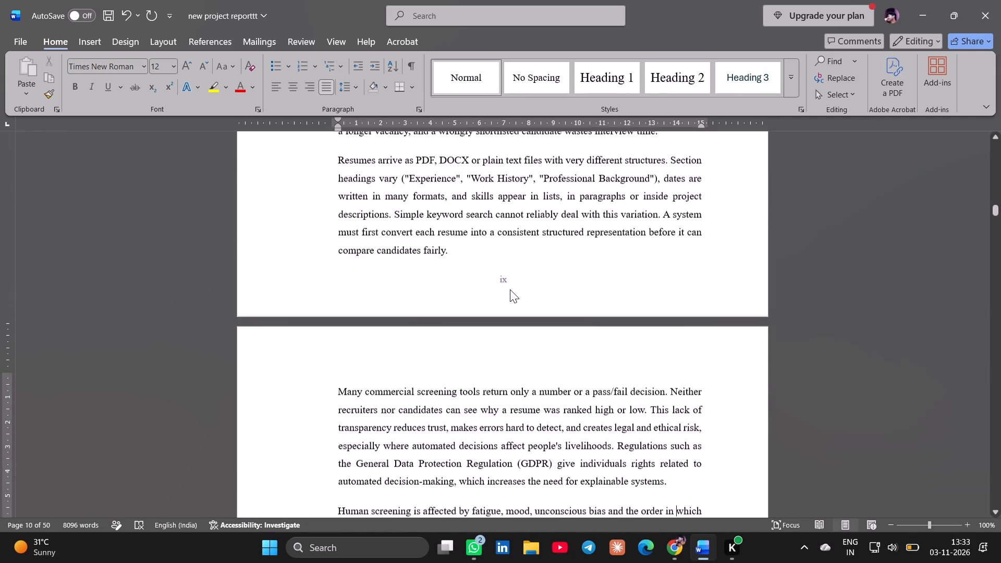
scroll(510, 289, down, 1)
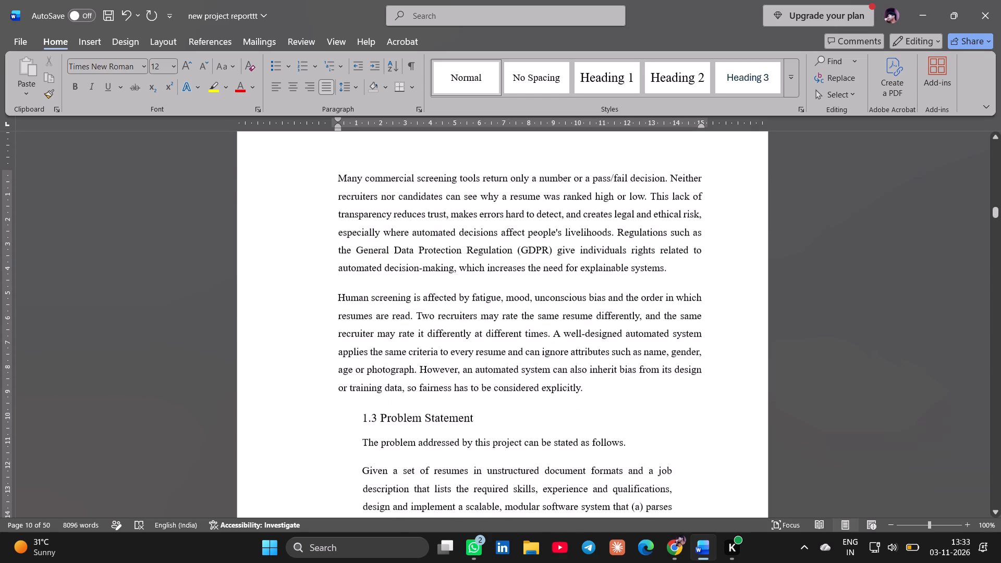
scroll(510, 289, down, 1)
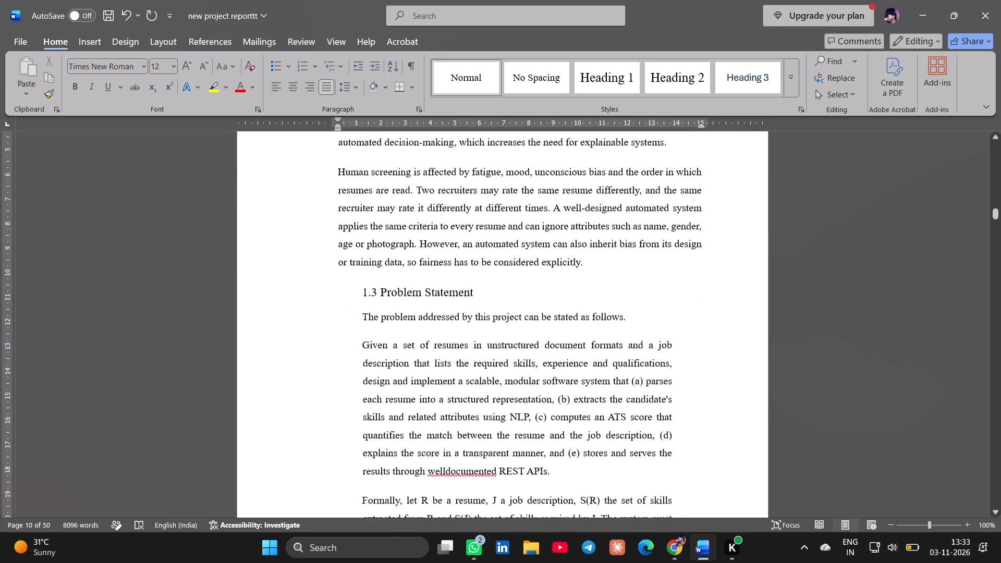
scroll(510, 289, down, 2)
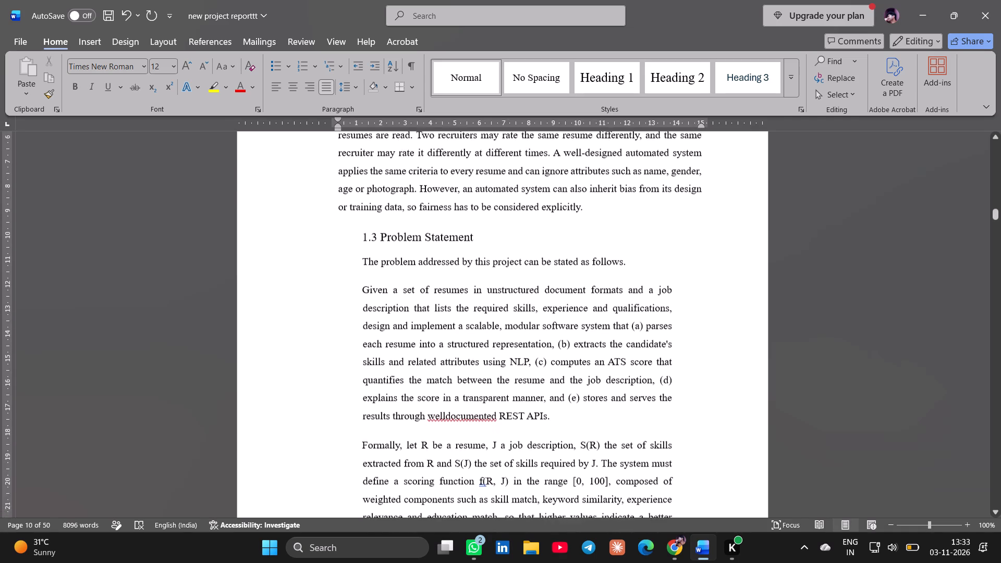
scroll(510, 289, down, 1)
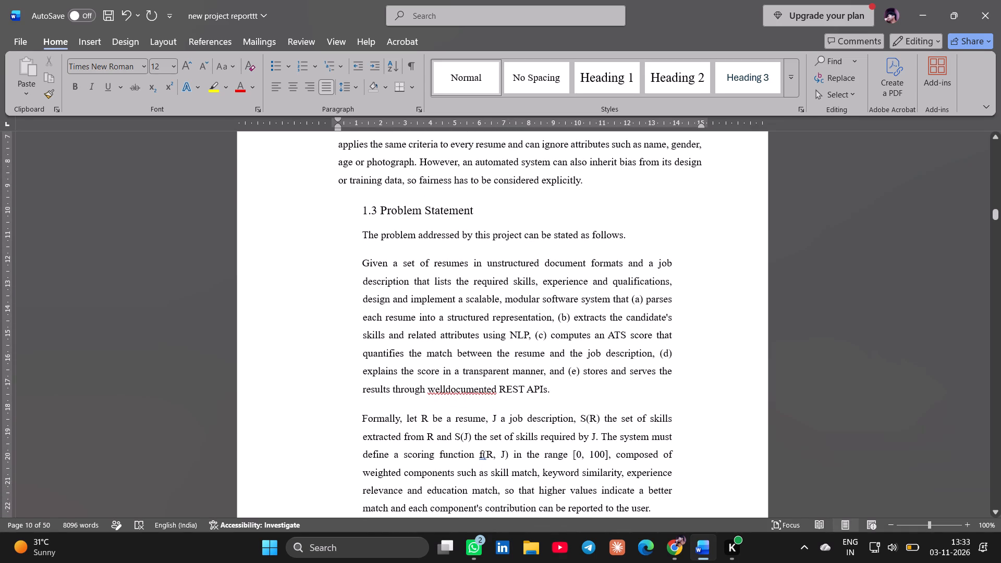
click(359, 207)
drag(363, 130, 335, 132)
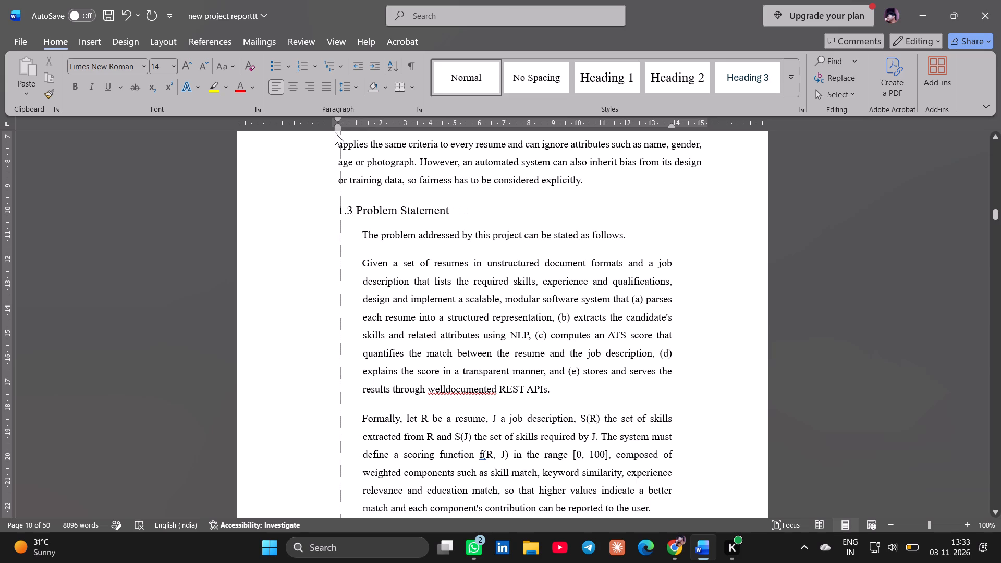
drag(335, 132, 330, 132)
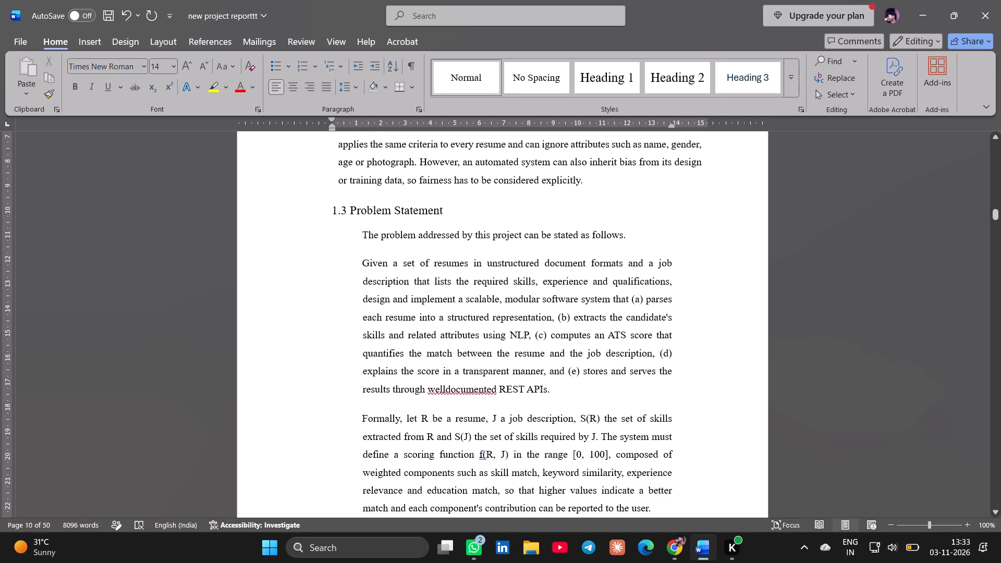
Set the left indent of the "The problem addressed by this project" line to about 0.25 cm.
click(362, 226)
click(362, 242)
drag(362, 129, 351, 130)
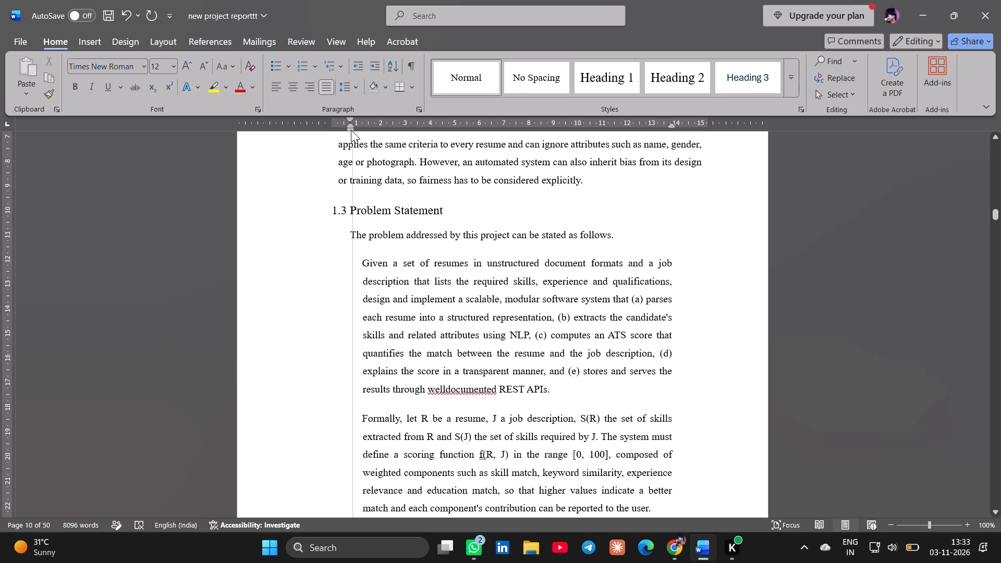
drag(351, 130, 339, 131)
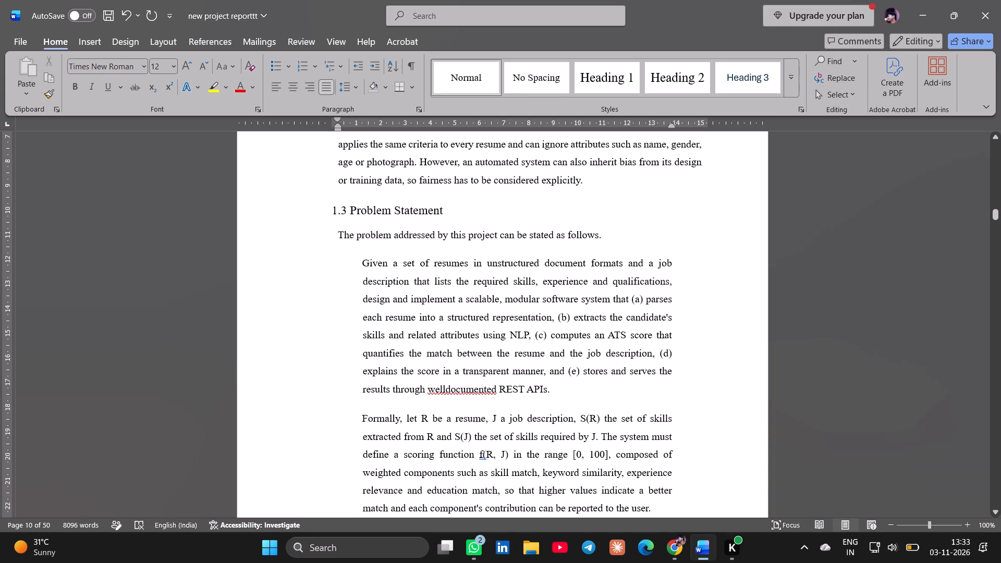
Align the "Given a set of resumes" paragraph with its left indent at about 0.25 cm and right edge at about 15 cm.
click(364, 264)
drag(362, 129, 344, 128)
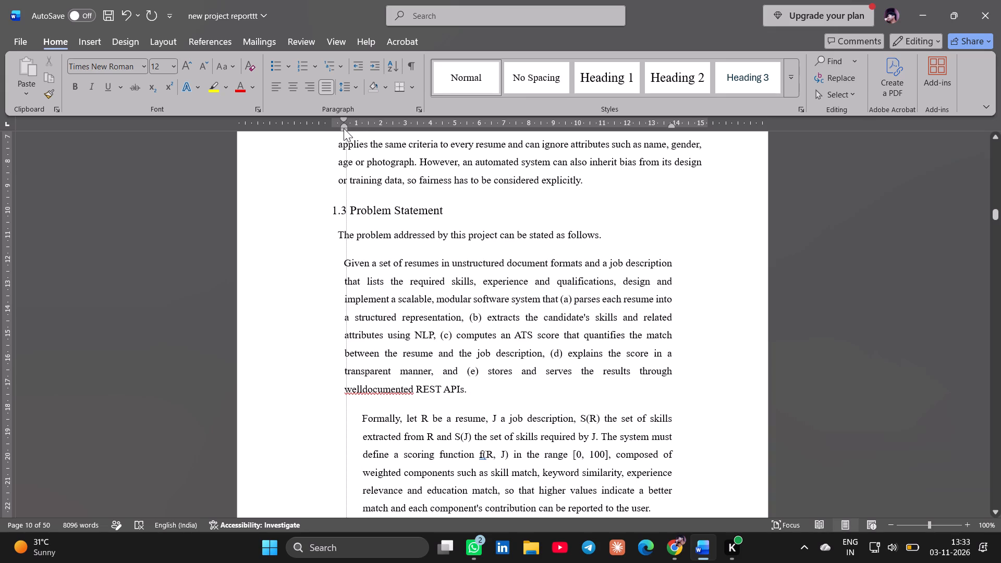
drag(344, 128, 343, 127)
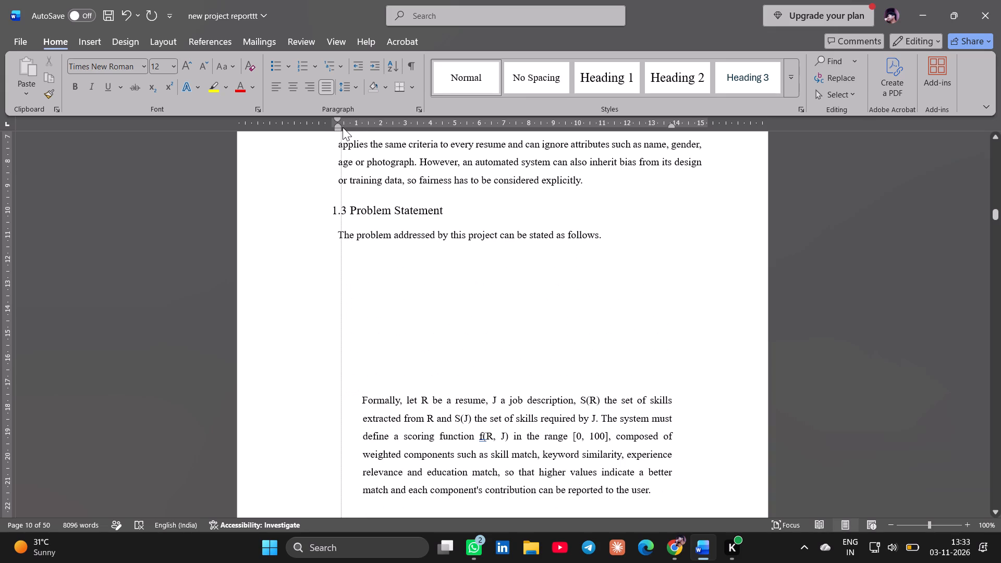
drag(343, 127, 342, 128)
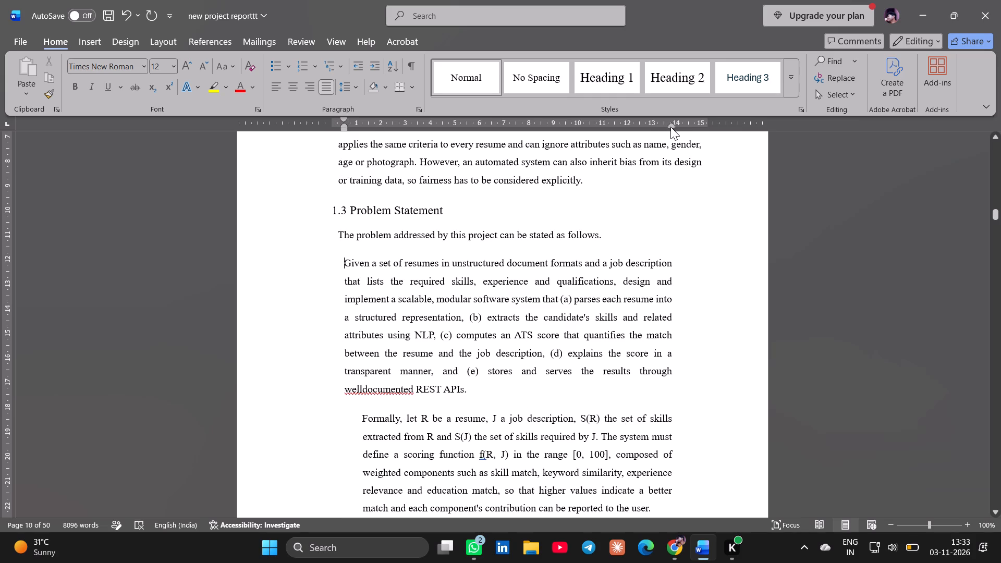
drag(670, 127, 701, 125)
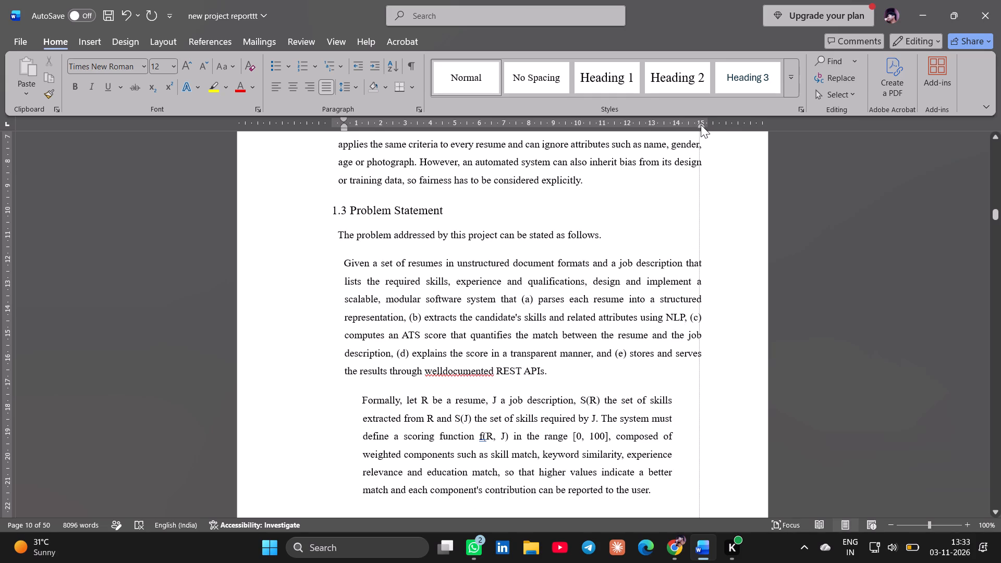
drag(701, 125, 701, 125)
drag(343, 129, 338, 129)
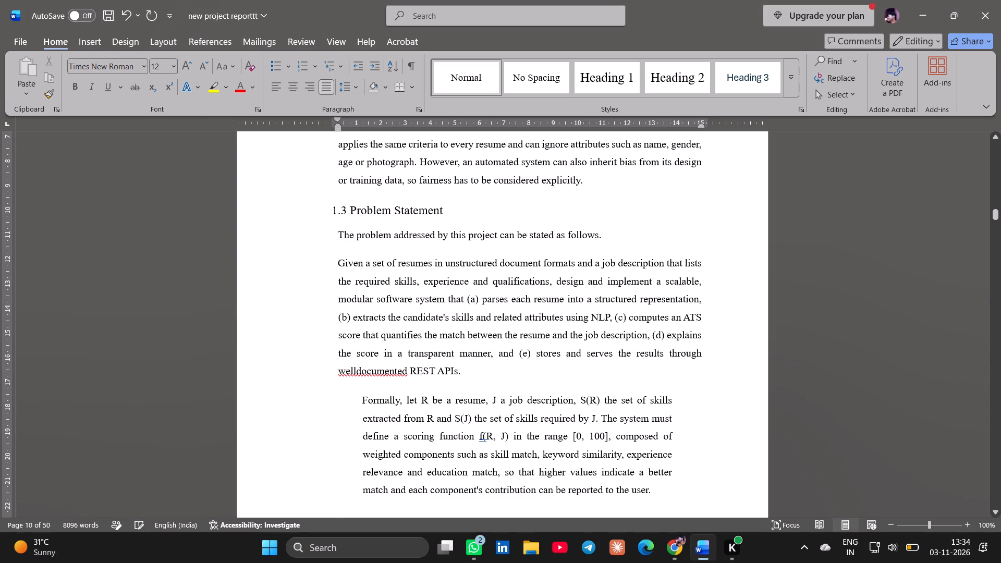
Correct the misspelled "welldocumented" to "well documented" in the "Given a set of resumes" paragraph.
click(367, 372)
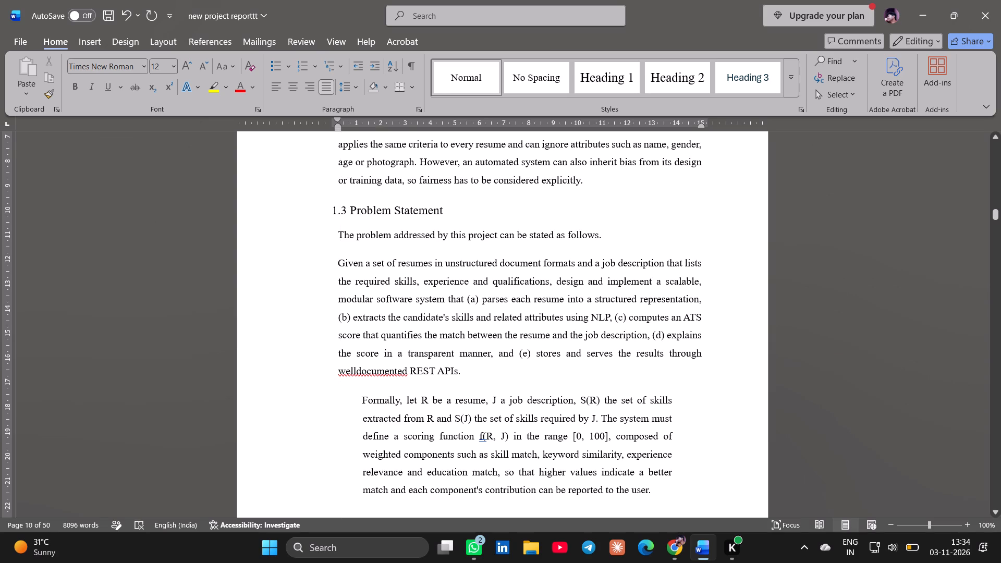
right_click(367, 372)
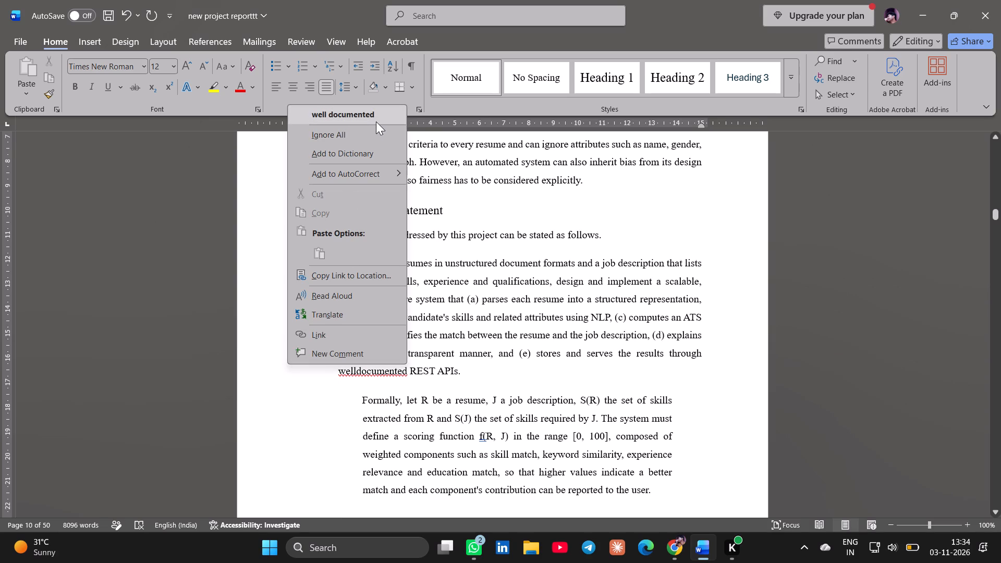
click(376, 121)
Align the "Formally, let R be a resume" paragraph with its left indent at about 0.25 cm and right edge at about 15 cm.
scroll(490, 294, down, 1)
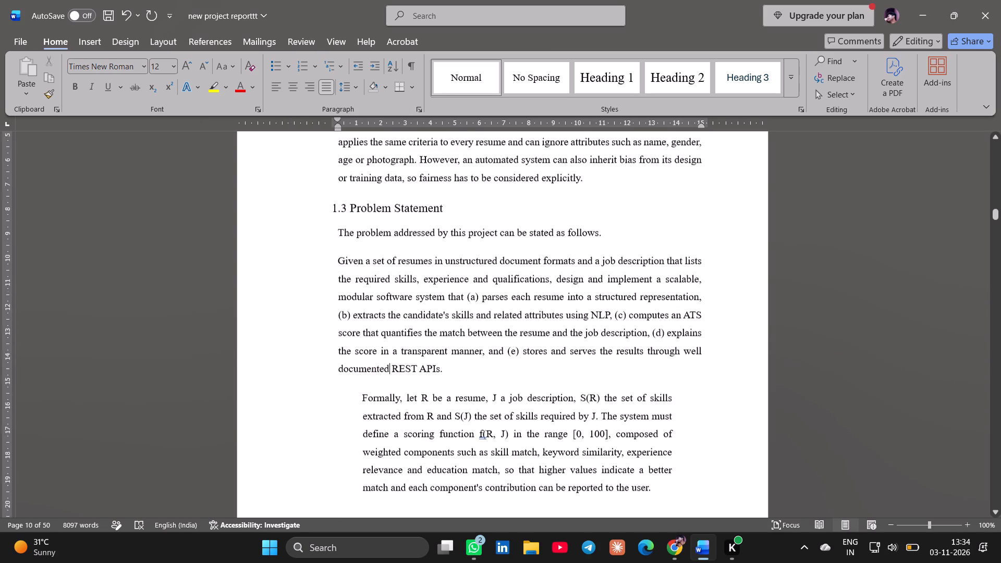
scroll(490, 294, down, 2)
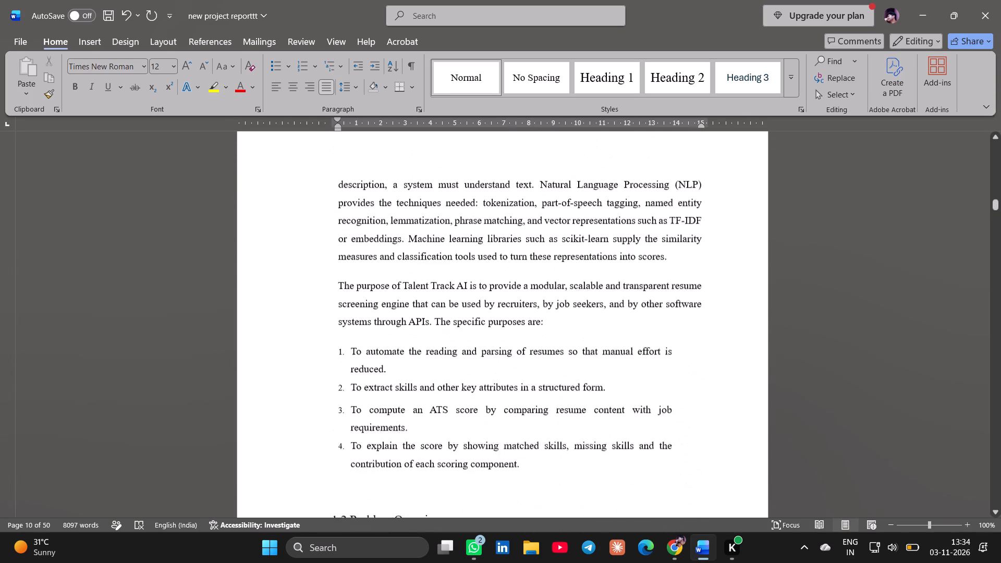
scroll(490, 294, down, 2)
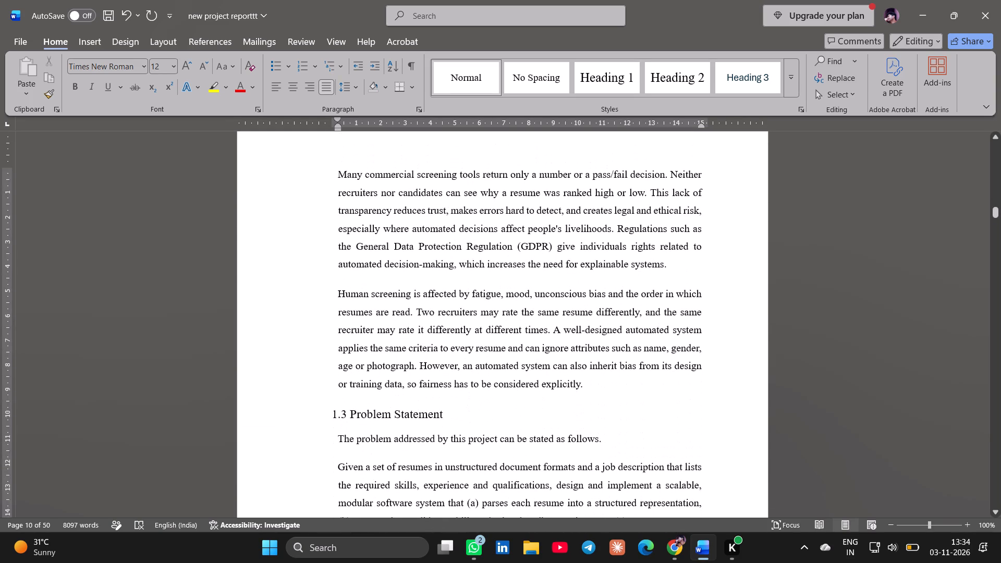
scroll(490, 294, down, 1)
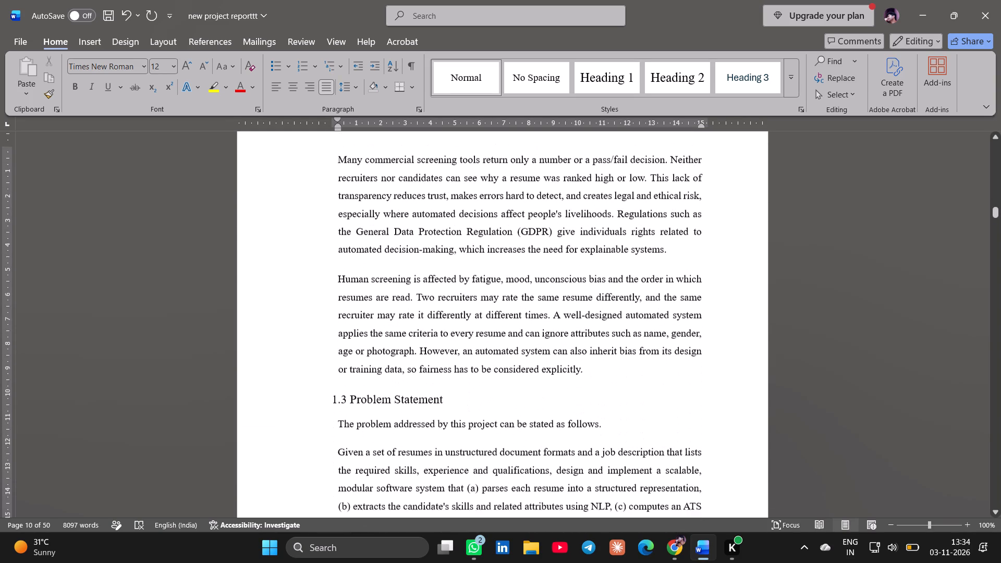
scroll(490, 294, down, 1)
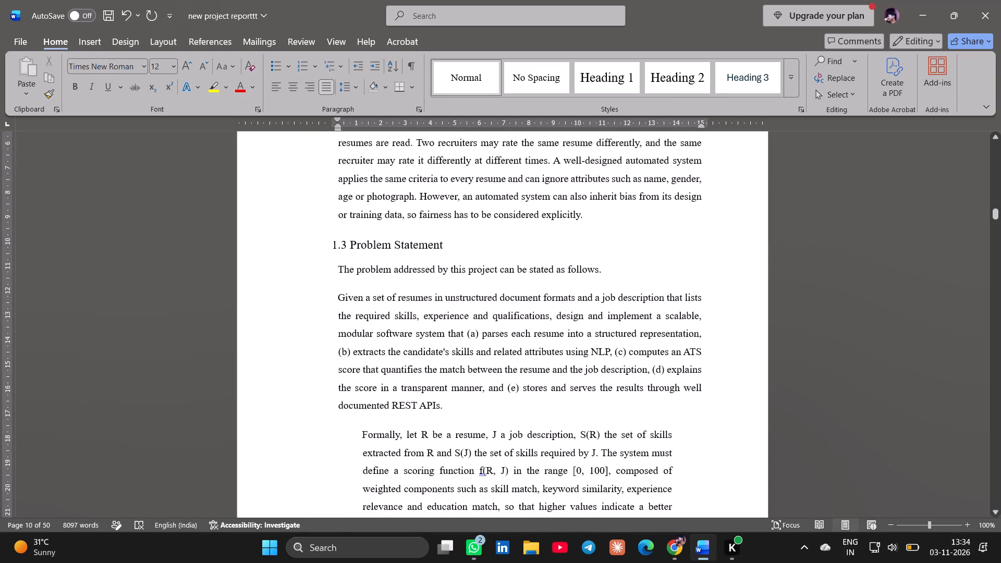
scroll(490, 294, down, 1)
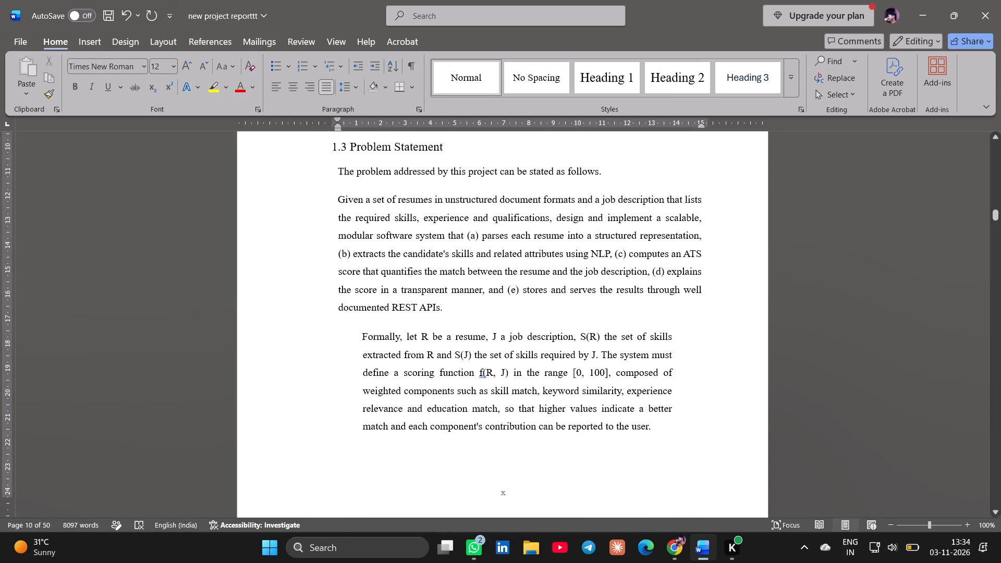
click(364, 336)
click(362, 126)
drag(362, 130, 339, 130)
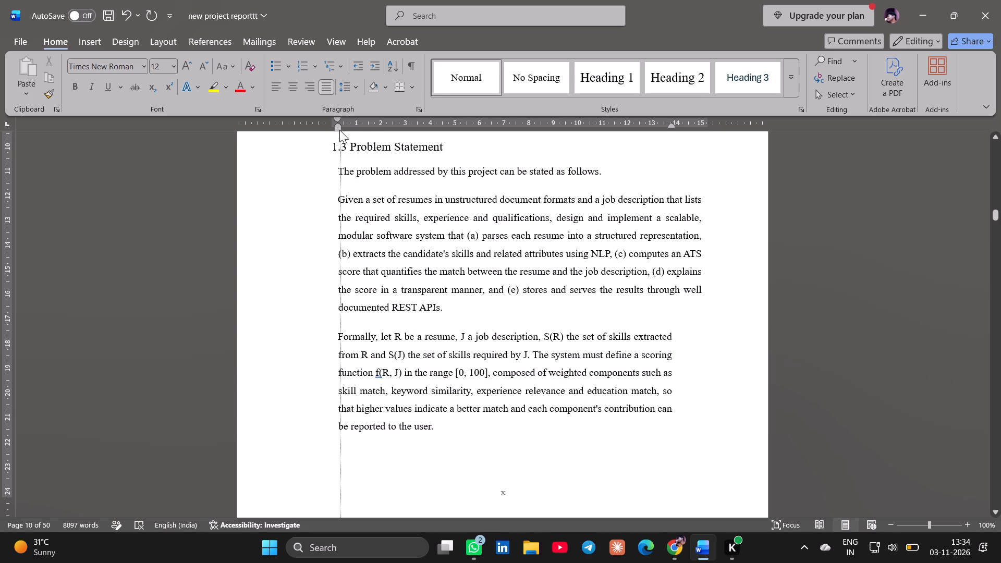
drag(339, 130, 339, 129)
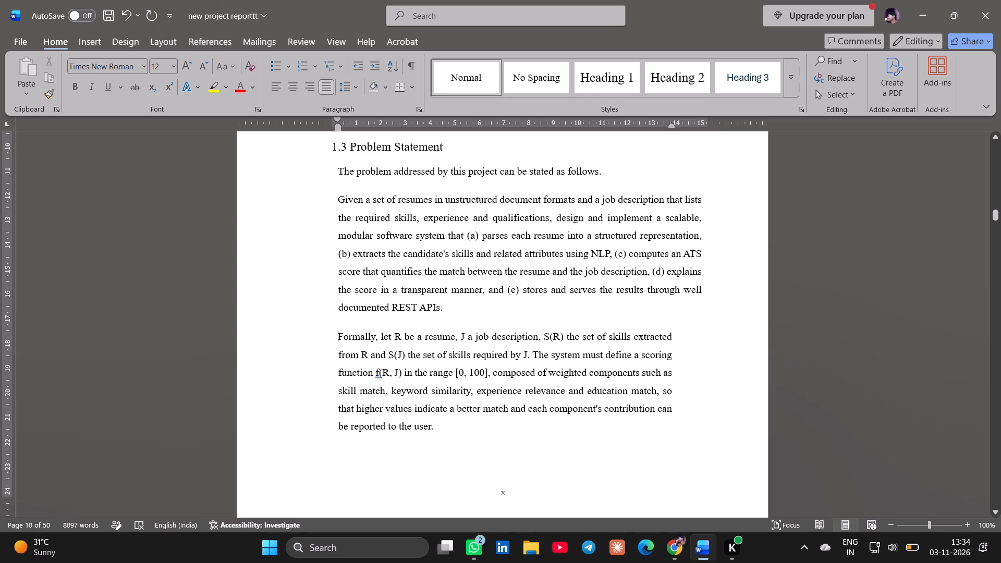
click(674, 336)
drag(673, 126, 701, 128)
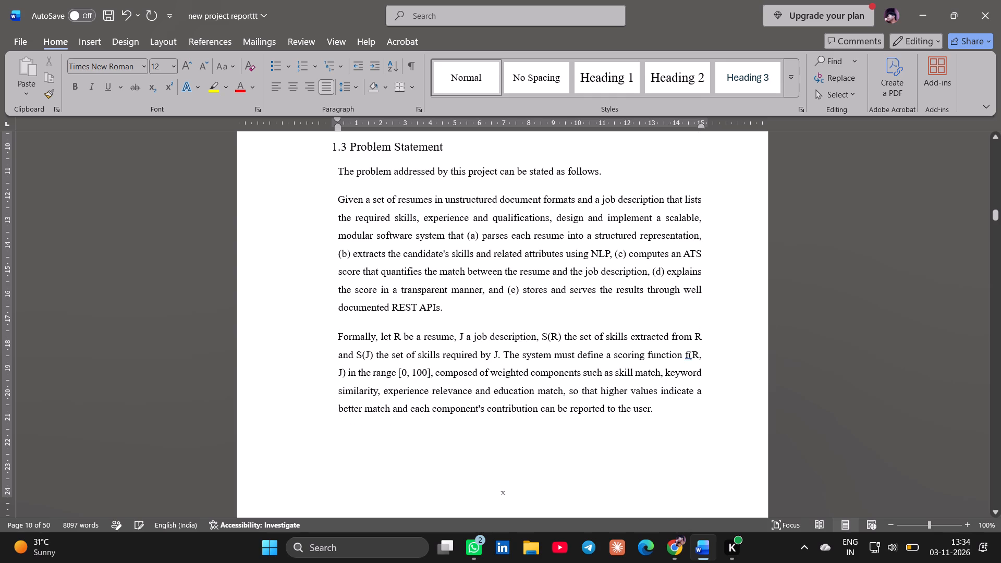
Apply the suggested spacing correction "f (" to the flagged scoring function in the "Formally, let R be a resume" paragraph.
click(690, 352)
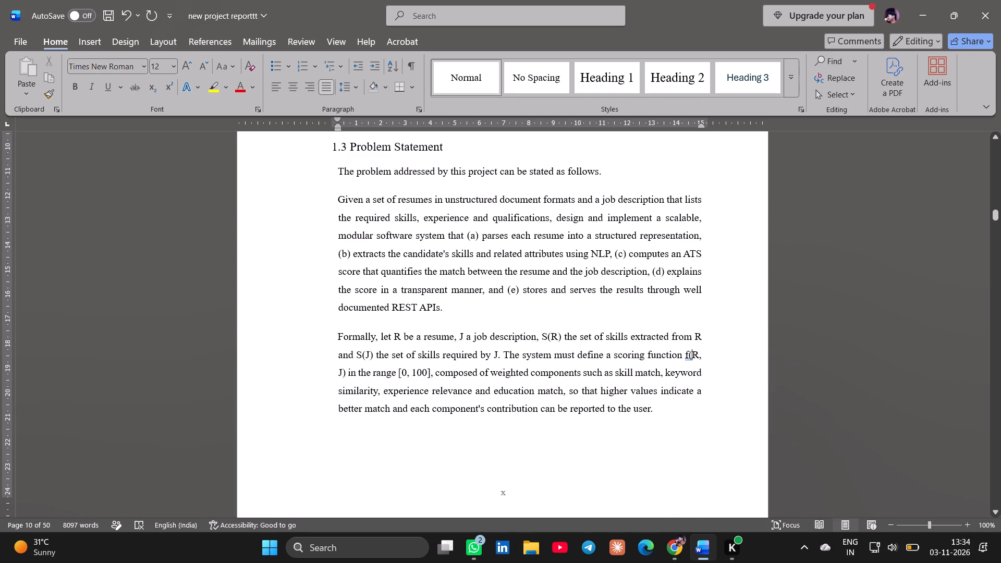
right_click(690, 352)
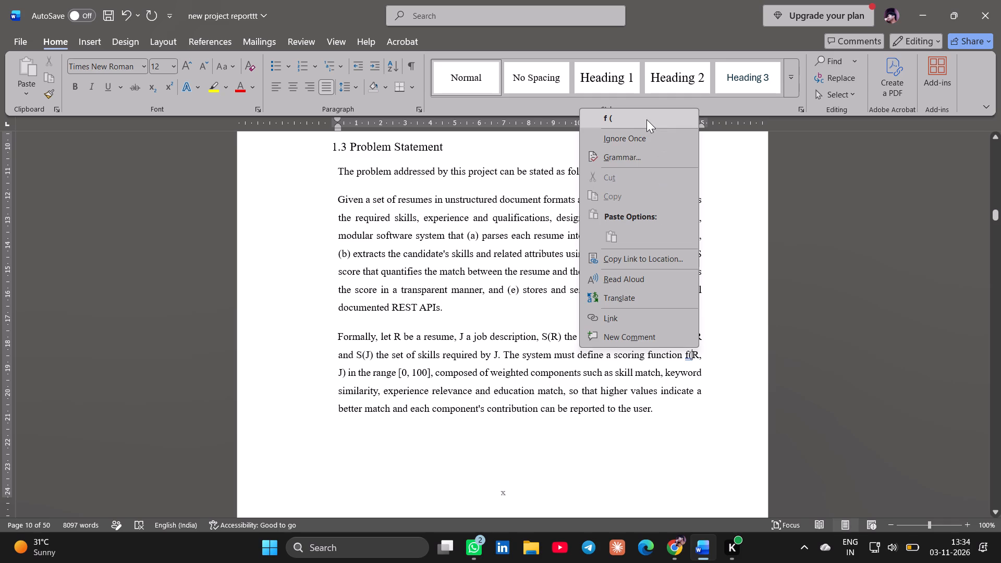
click(645, 118)
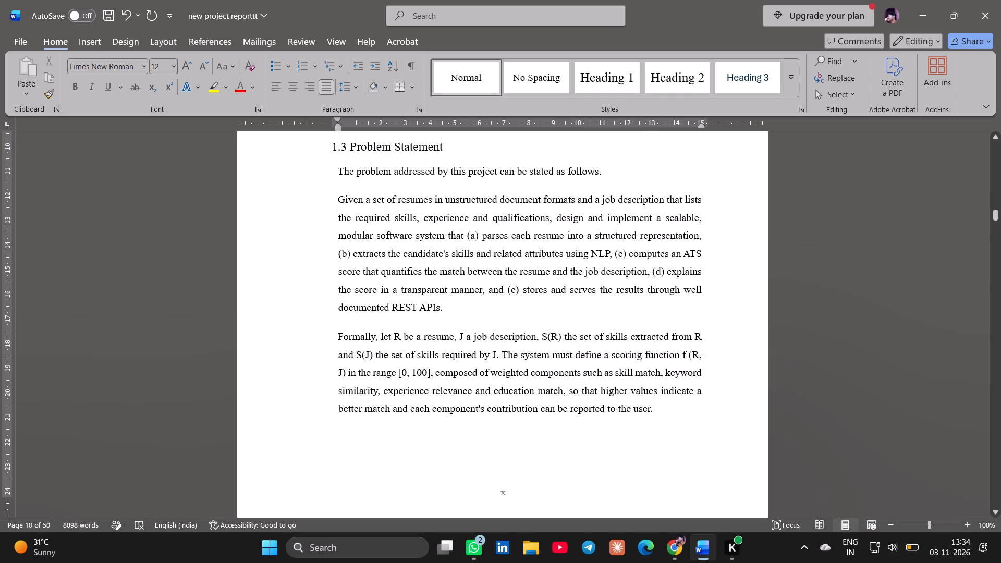
click(681, 353)
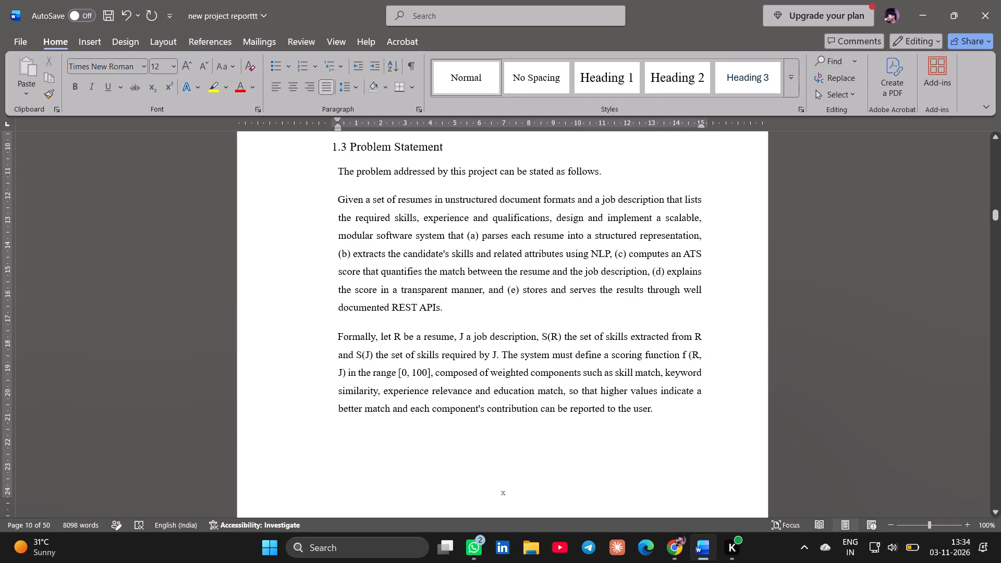
Move the left indent of the 1.4 Motivation of Project heading to about the 0 cm ruler mark.
scroll(681, 353, down, 1)
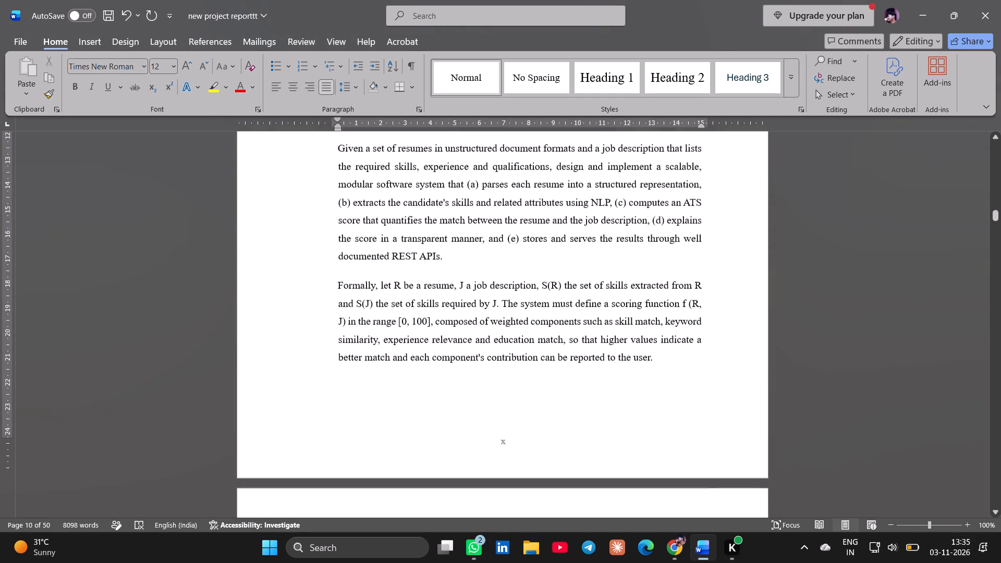
scroll(681, 353, down, 1)
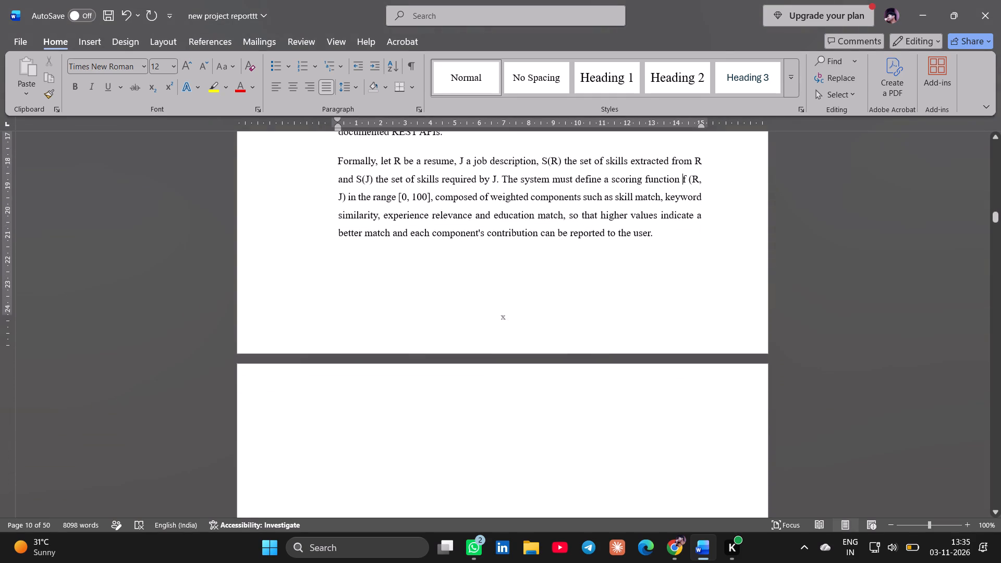
scroll(681, 353, down, 1)
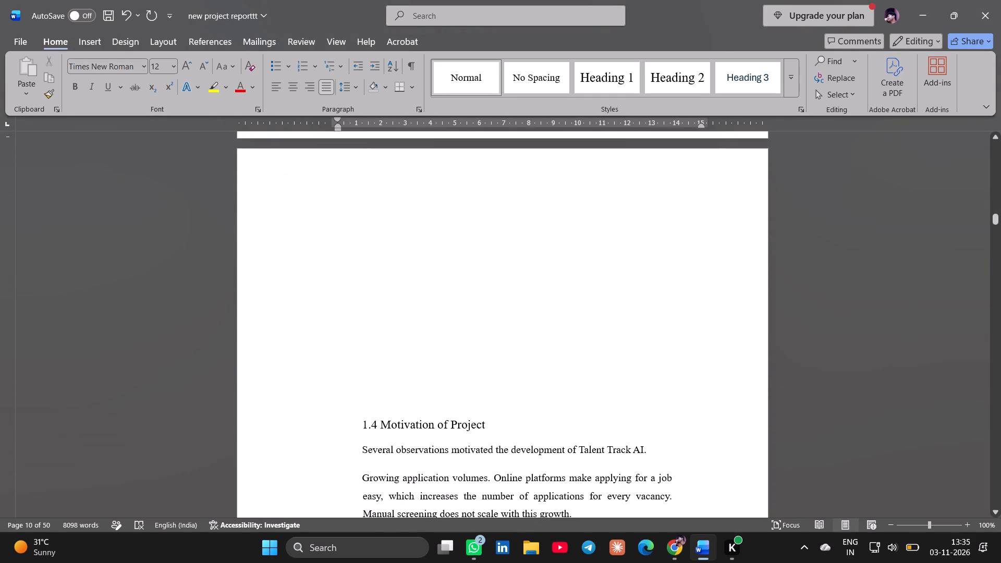
click(364, 423)
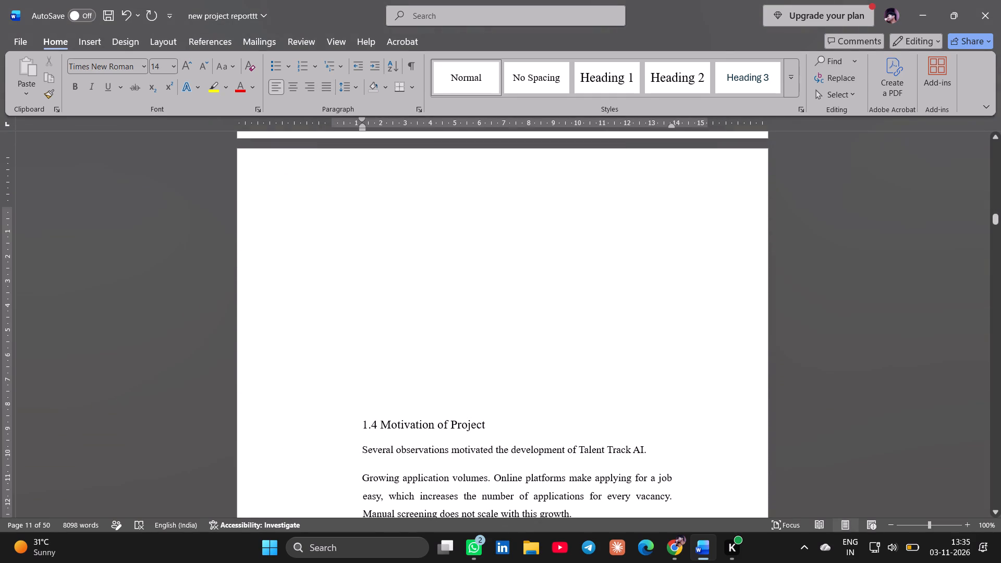
drag(361, 130, 333, 130)
Remove the blank space above the 1.4 Motivation of Project heading, bringing it to the top of its page at the 0 cm left indent.
key(BackSpace)
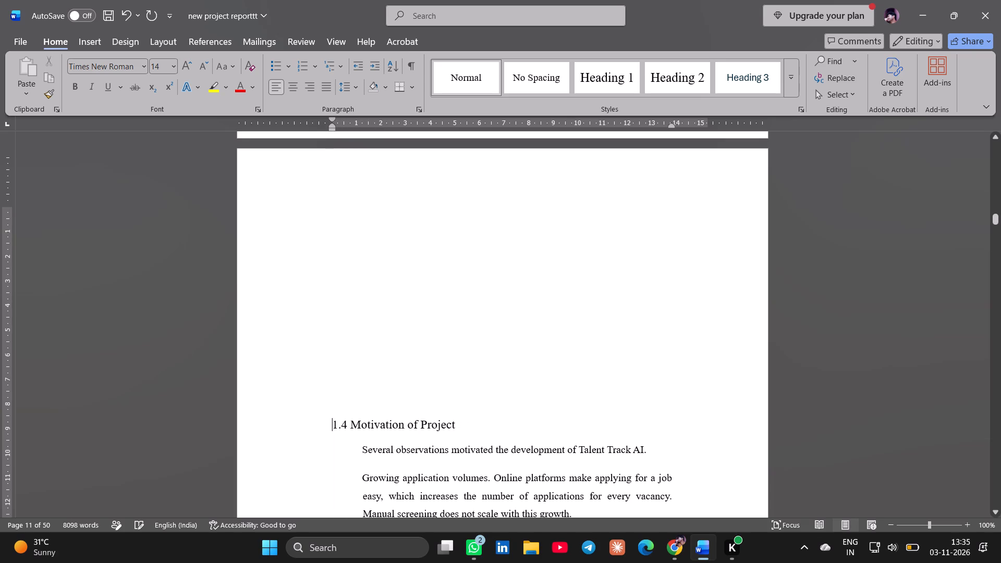
key(BackSpace)
key(BackSpace)
key(BackSpace)
key(BackSpace)
key(BackSpace)
key(BackSpace)
key(BackSpace)
key(BackSpace)
key(BackSpace)
key(BackSpace)
key(BackSpace)
key(BackSpace)
key(BackSpace)
key(BackSpace)
key(BackSpace)
key(BackSpace)
key(BackSpace)
key(BackSpace)
key(BackSpace)
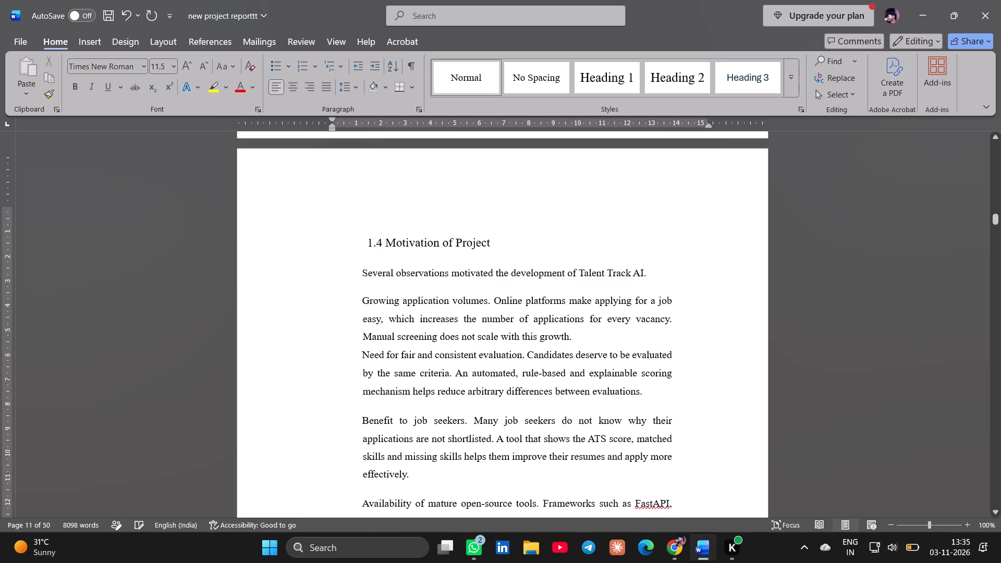
key(BackSpace)
key(BackSpace)
key(BackSpace)
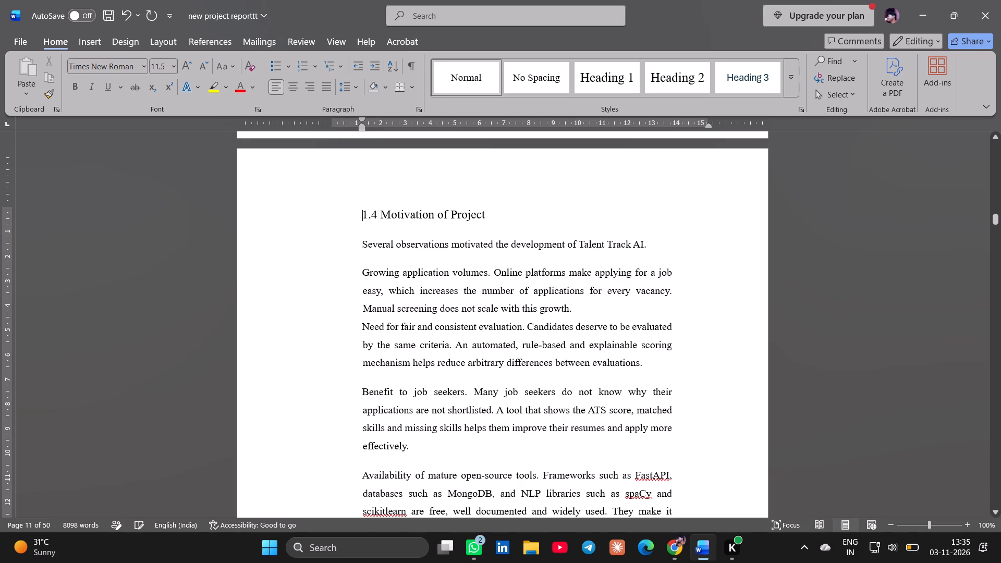
key(BackSpace)
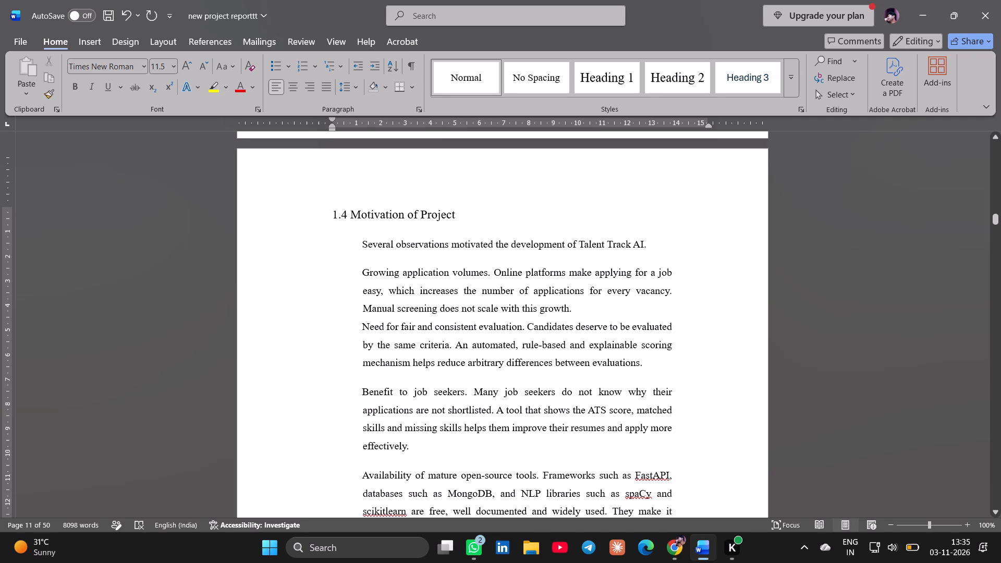
Align the "Several observations motivated" line with its left indent at about 0.25 cm and right edge at about 15 cm.
click(362, 244)
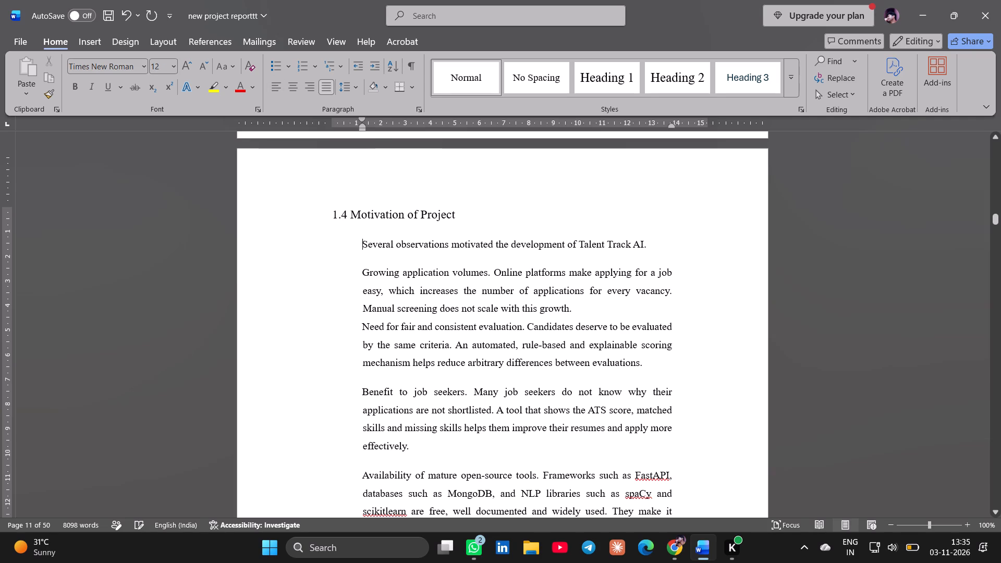
drag(362, 129, 339, 130)
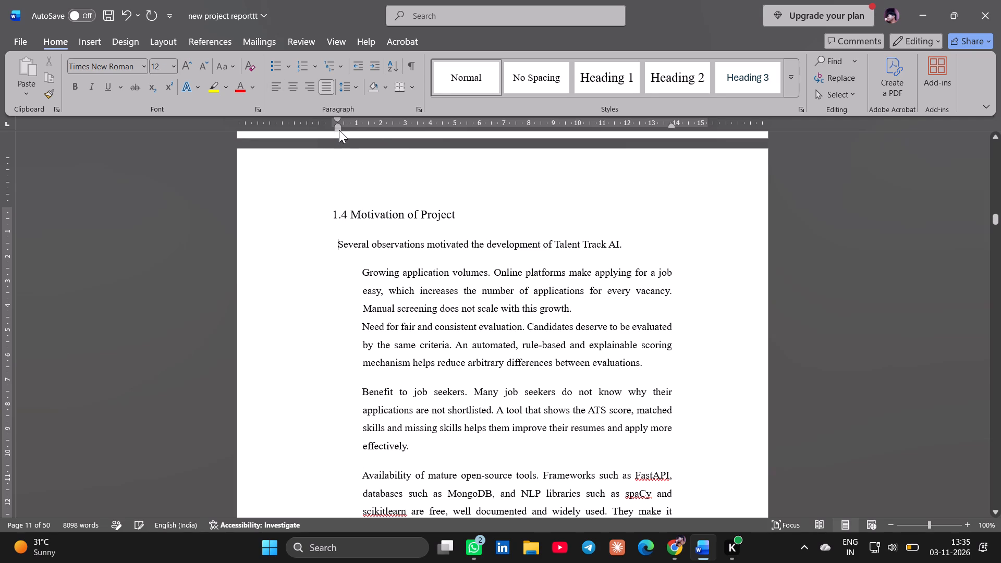
drag(674, 127, 700, 124)
Align the "Growing application volumes" paragraph with its left indent at about 0.25 cm and right edge at about 15 cm.
click(364, 274)
drag(363, 129, 339, 129)
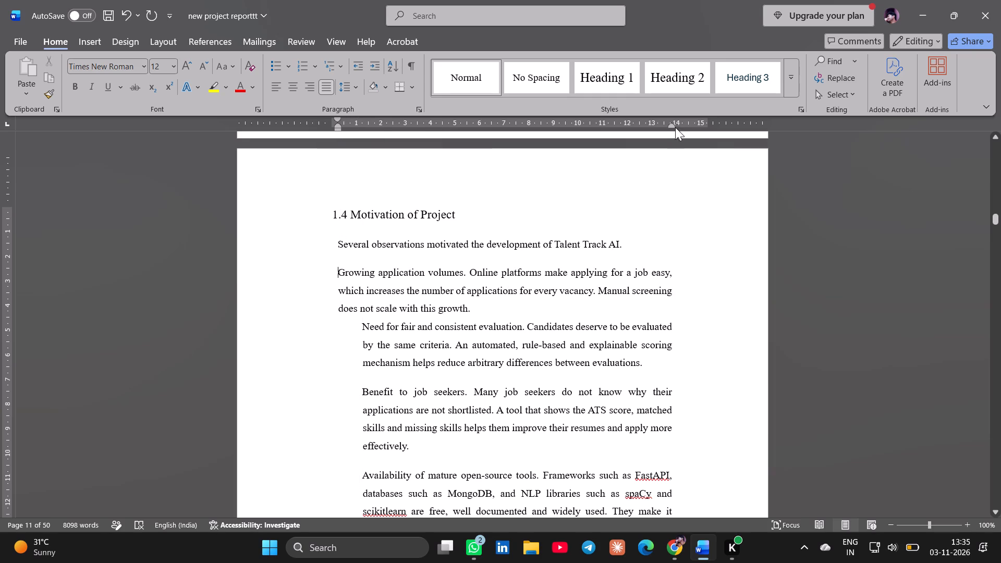
drag(671, 126, 701, 131)
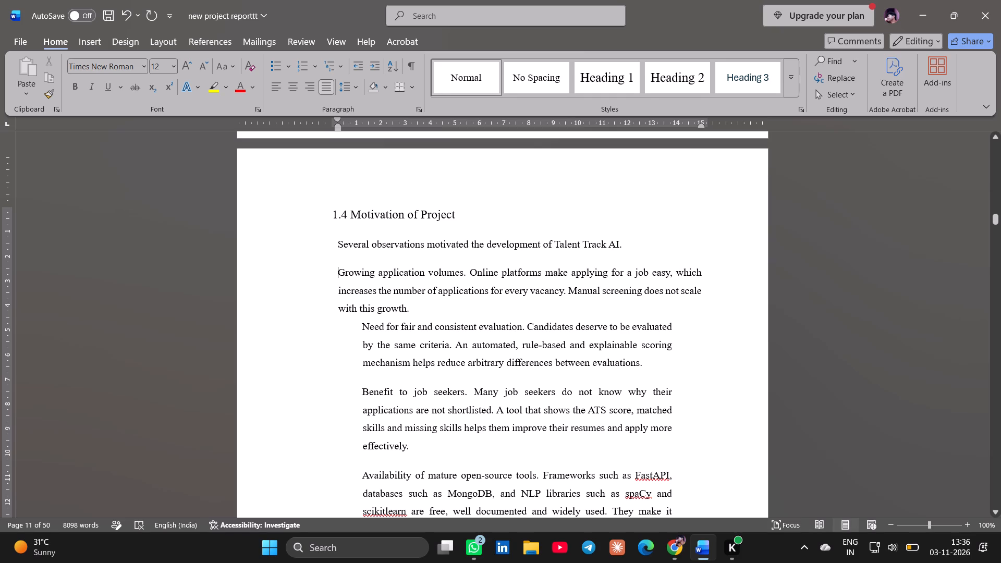
click(705, 270)
Align the "Need for fair and consistent evaluation" paragraph with its left indent at about 0.25 cm and right edge at about 15 cm.
click(361, 327)
drag(362, 129, 339, 133)
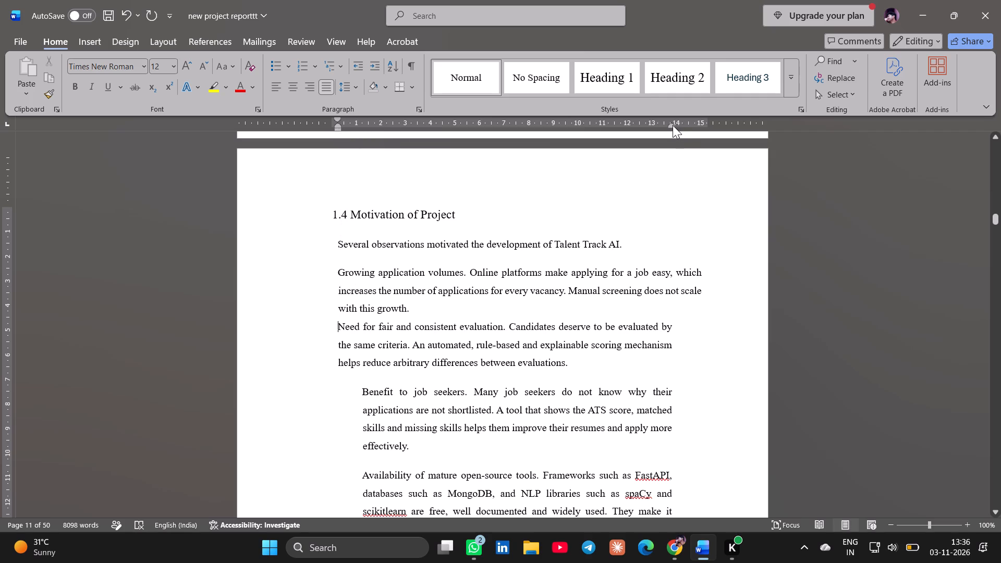
drag(672, 126, 701, 128)
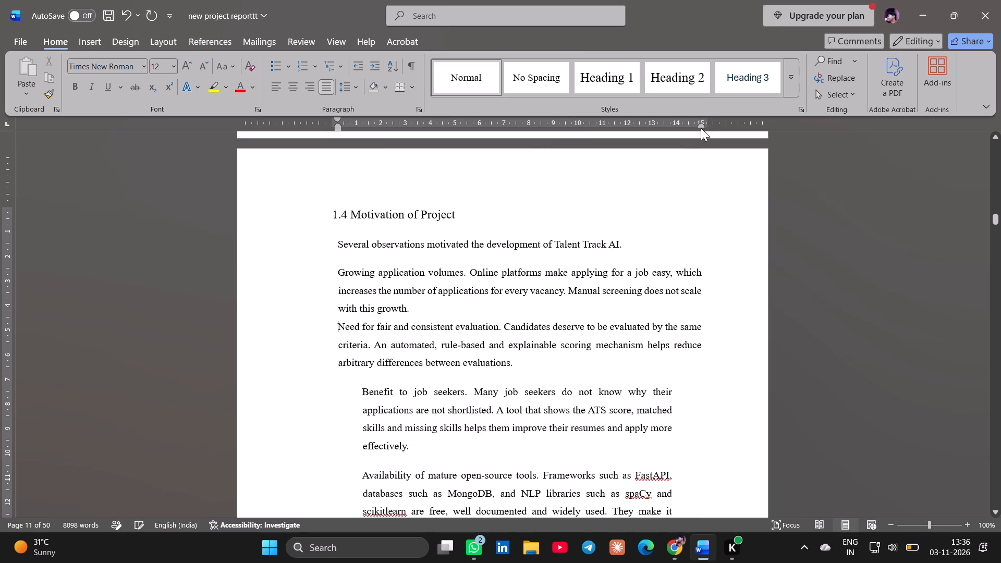
Align the "Benefit to job seekers" paragraph with its left indent at about 0.25 cm and right edge at about 15 cm.
scroll(492, 337, right, 1)
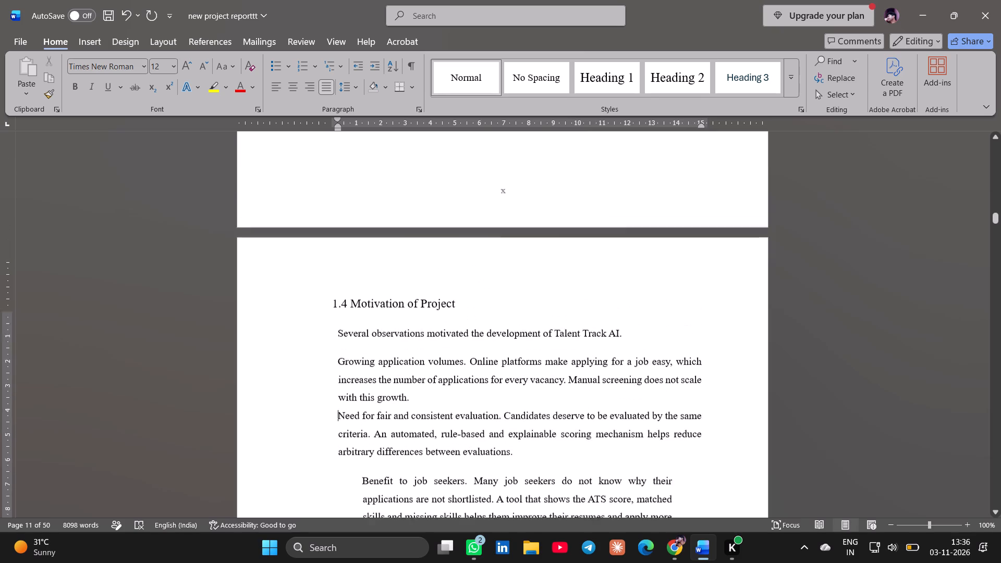
scroll(492, 337, right, 1)
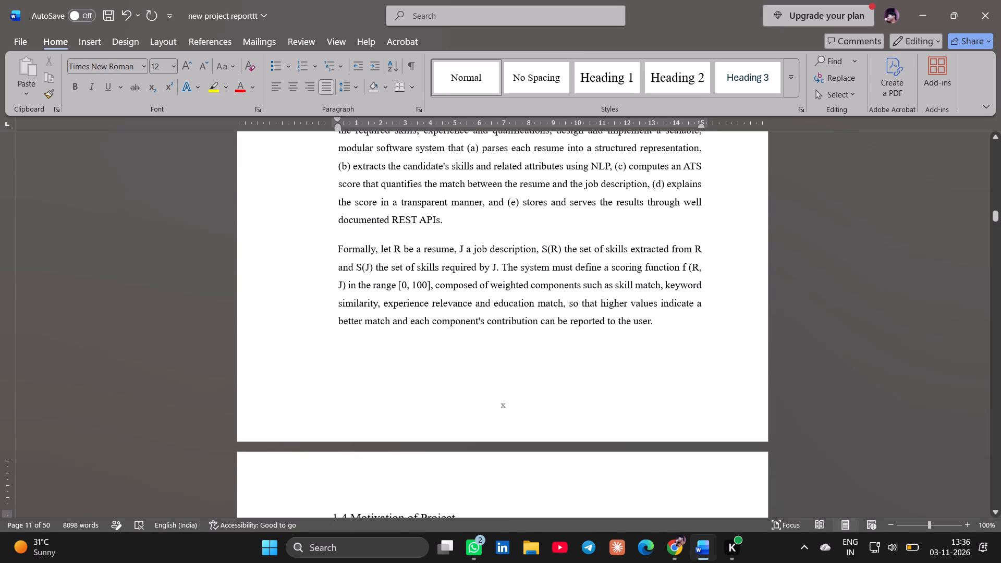
scroll(492, 337, right, 1)
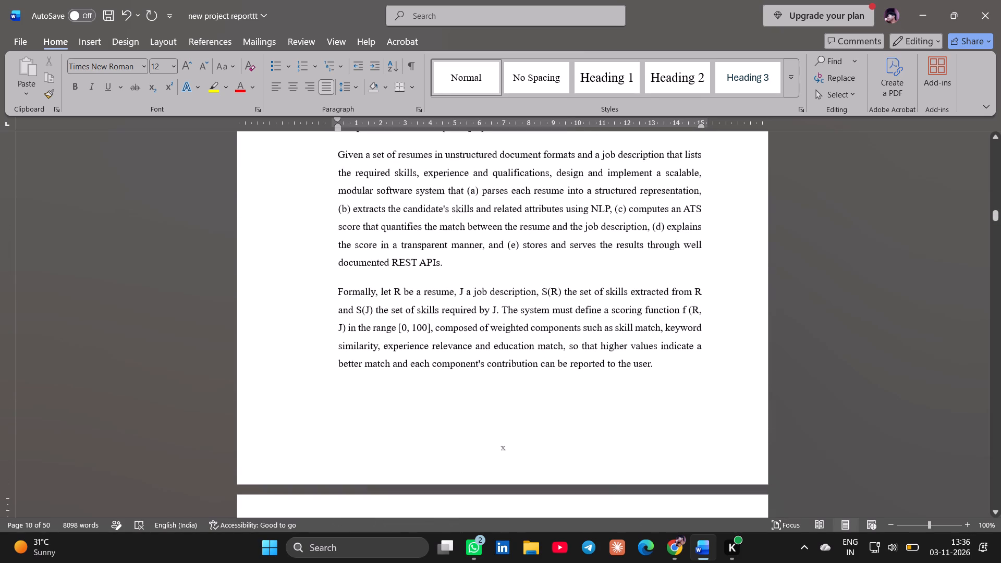
scroll(492, 337, right, 1)
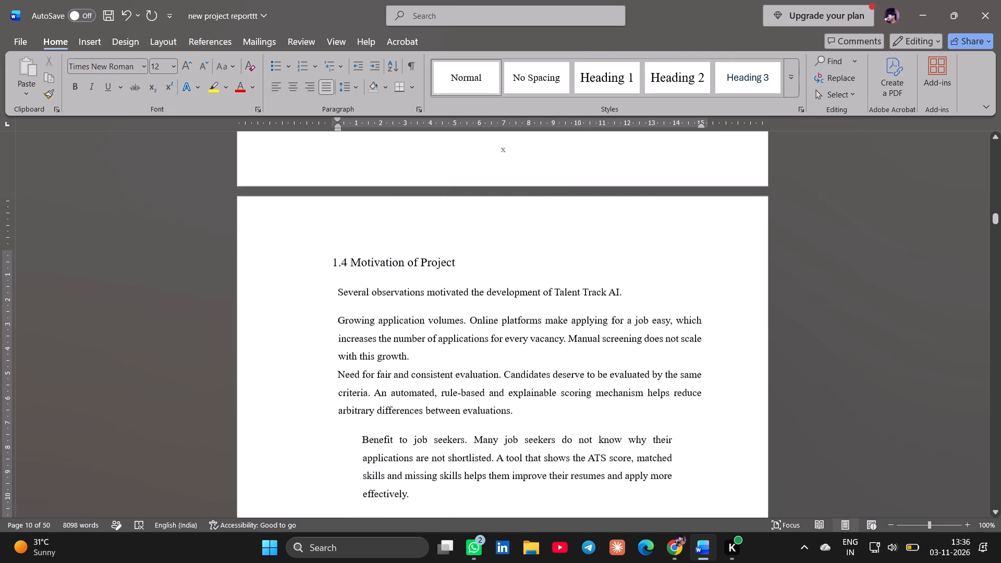
scroll(492, 337, right, 1)
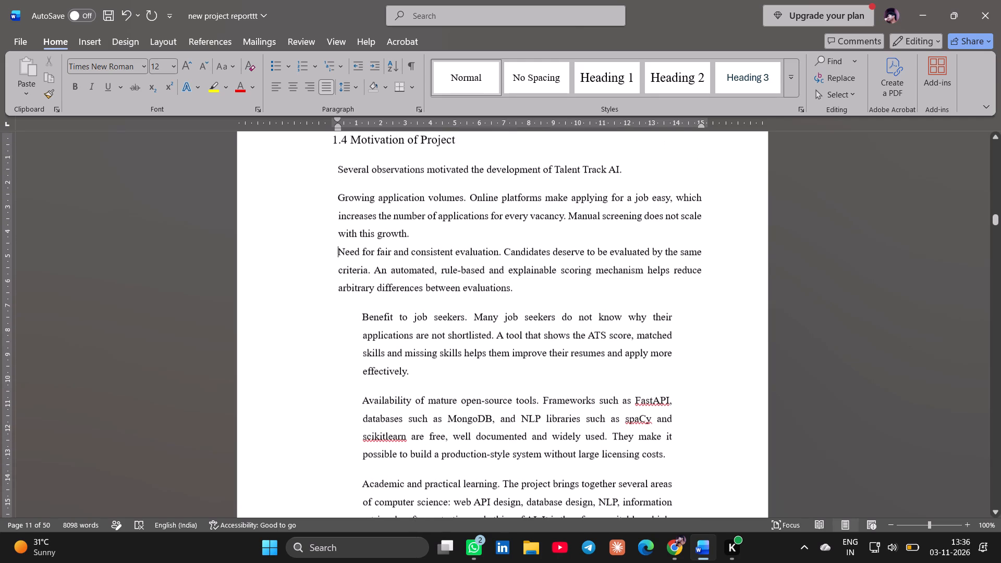
click(363, 319)
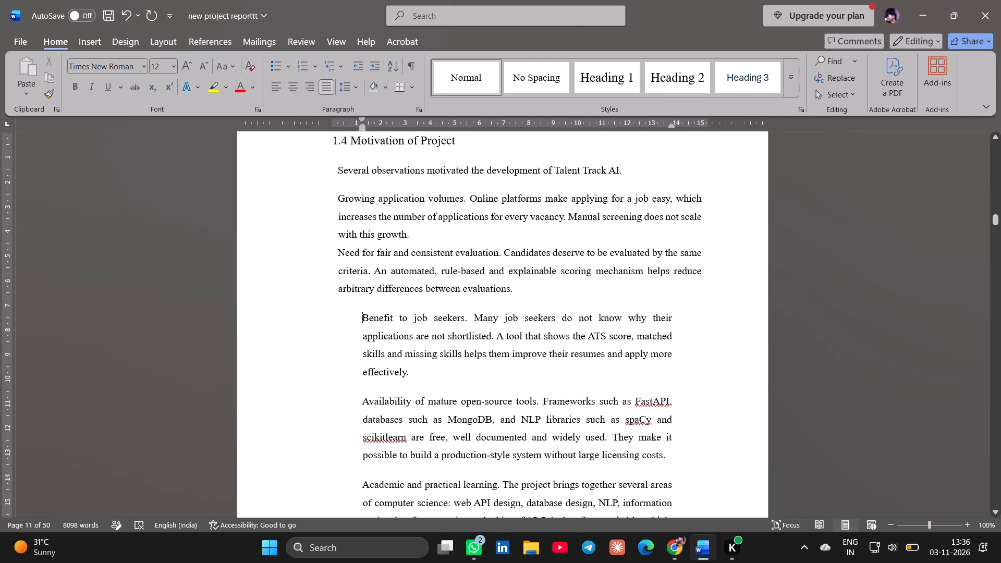
drag(363, 129, 337, 130)
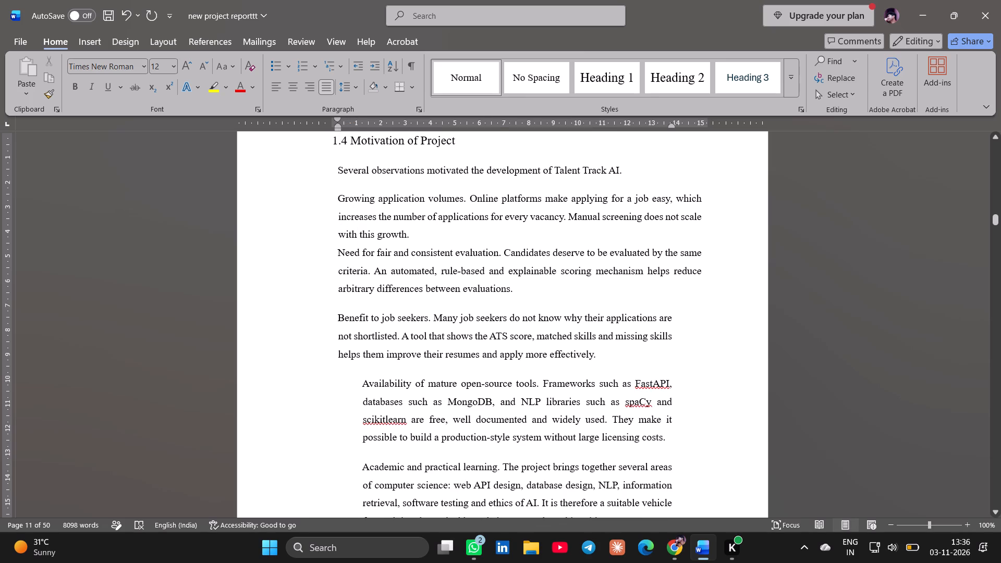
drag(673, 127, 675, 127)
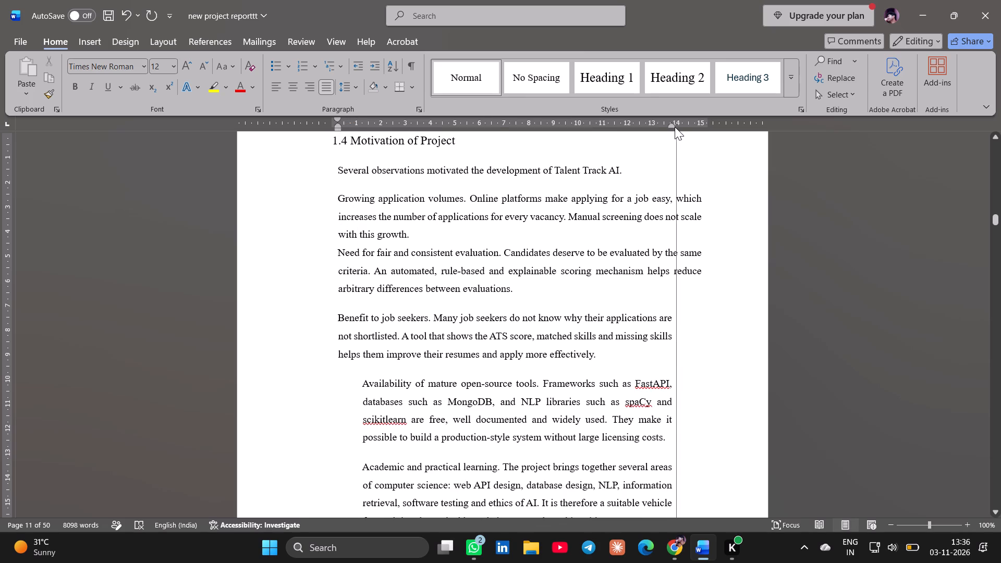
drag(675, 127, 700, 123)
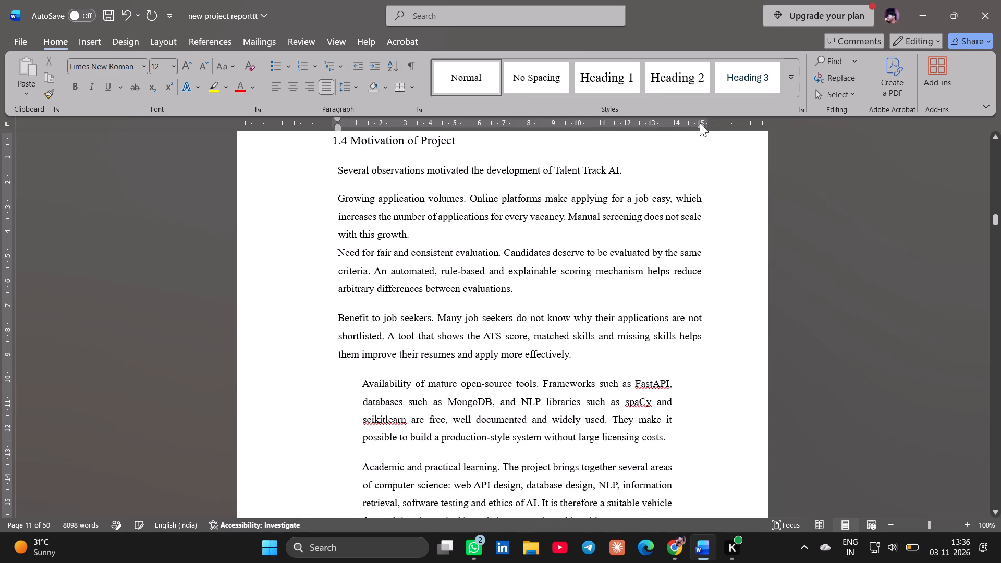
Align the "Availability of mature open-source tools" paragraph with its left indent at about 0.25 cm and right edge at about 15 cm.
scroll(555, 301, down, 1)
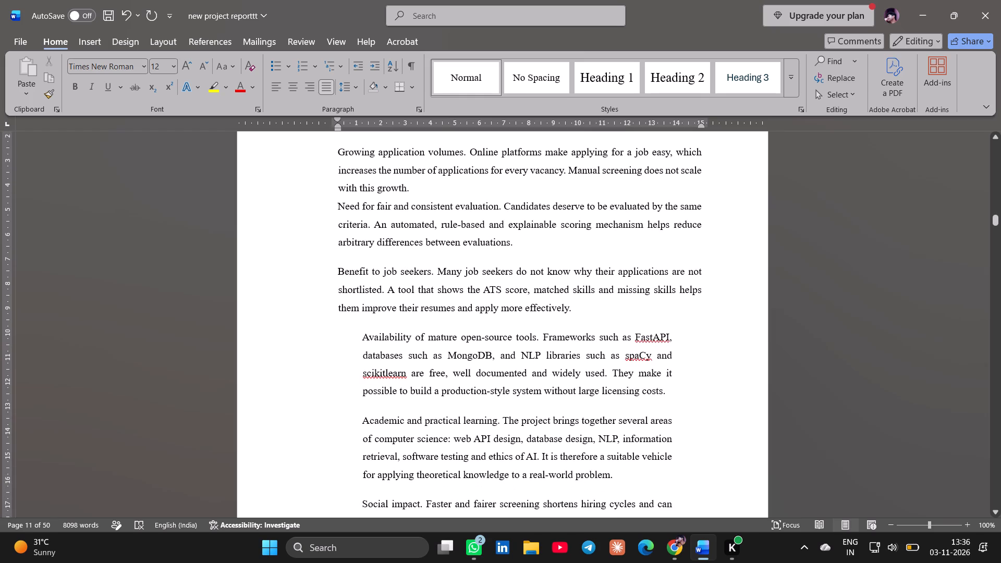
click(362, 338)
drag(361, 129, 335, 127)
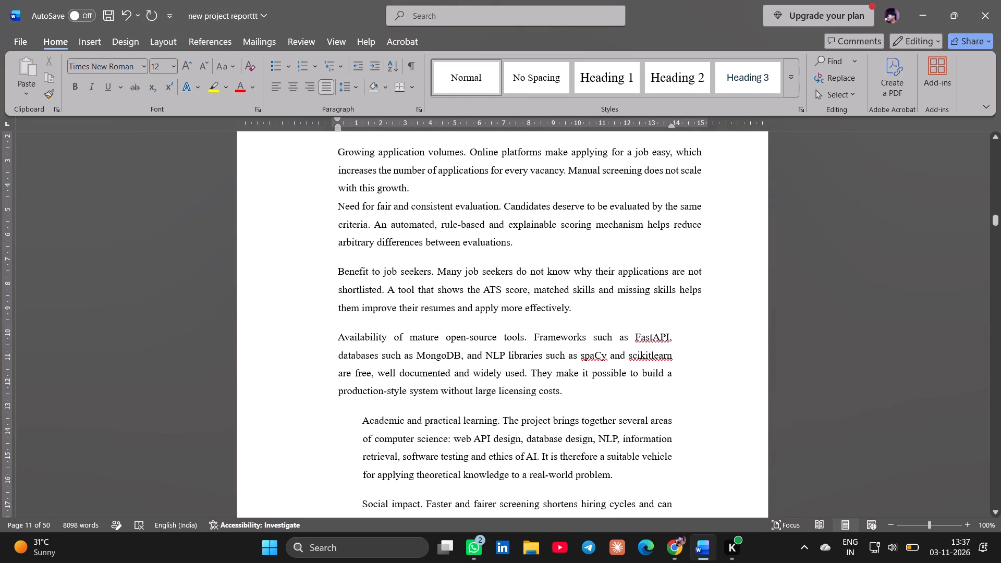
click(593, 356)
drag(672, 125, 701, 123)
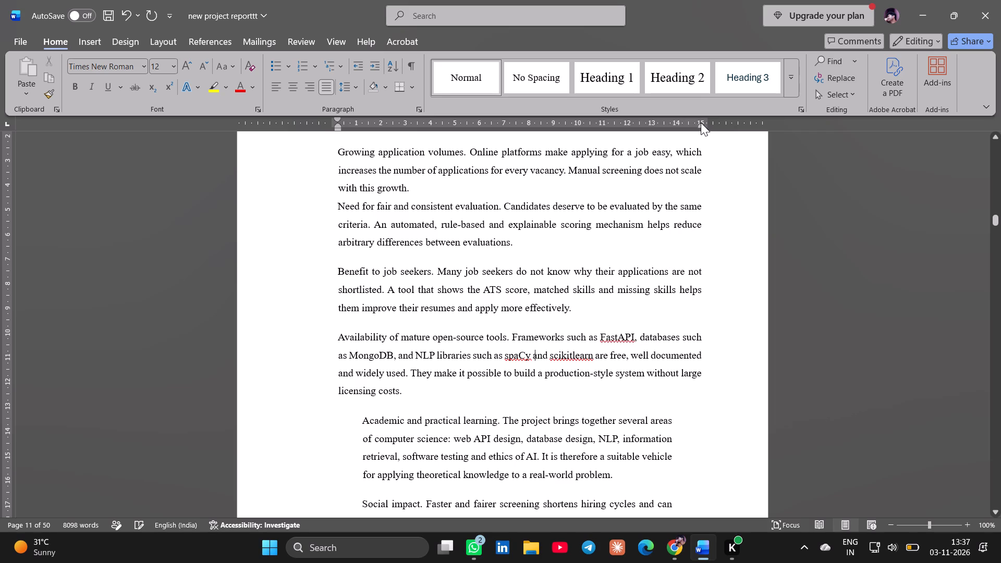
Join the "Benefit to job seekers" paragraph directly onto the end of the "Need for fair and consistent evaluation" paragraph.
scroll(633, 266, up, 1)
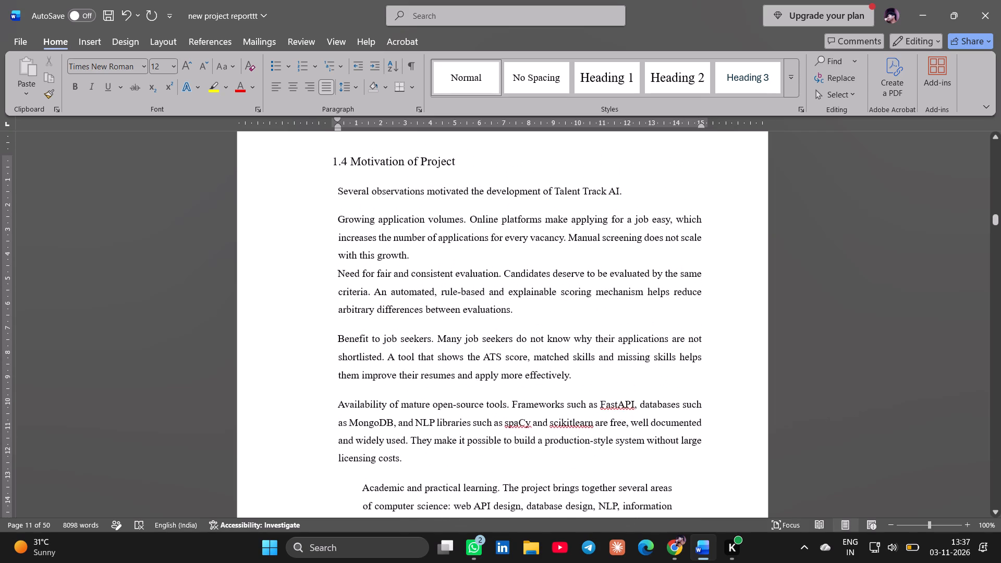
scroll(633, 266, up, 1)
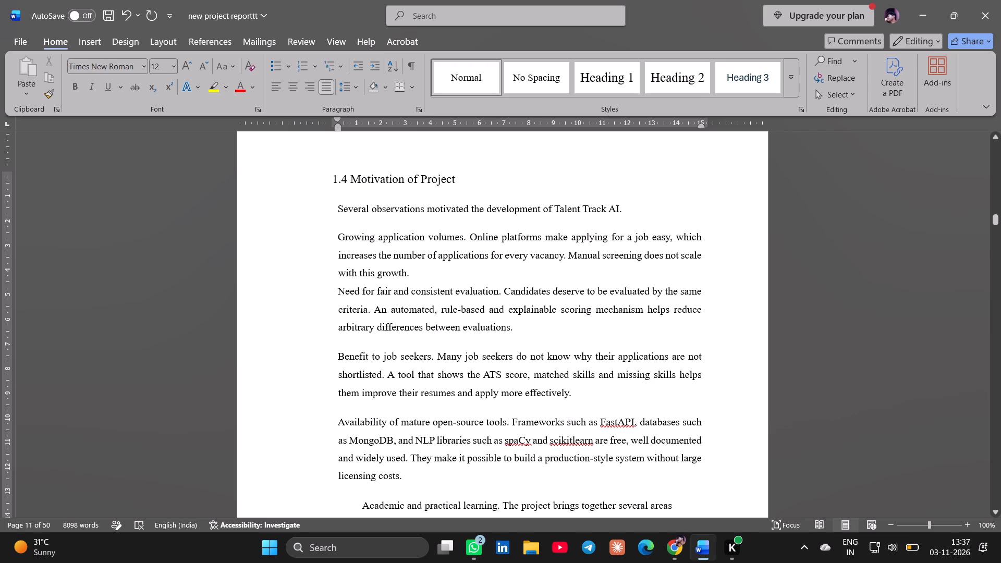
click(338, 360)
key(BackSpace)
key(BackSpace)
key(BackSpace)
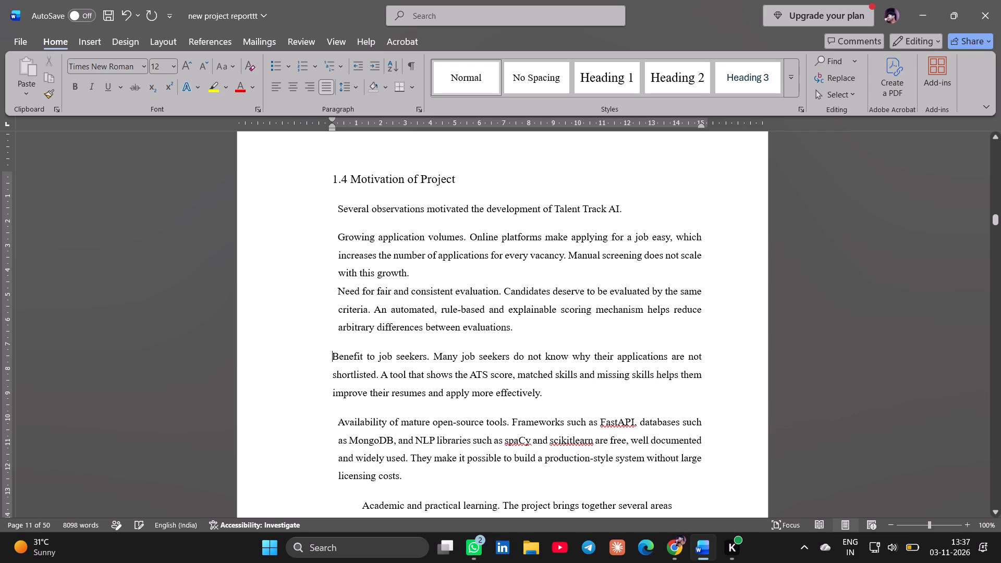
key(BackSpace)
key(BackSpace)
key(BackSpace)
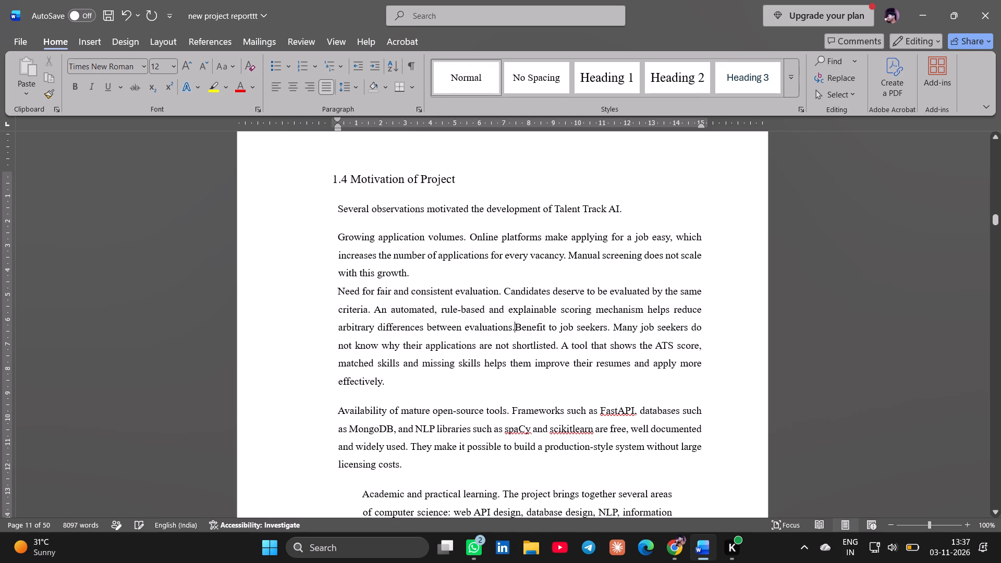
Join the "Academic and practical learning" paragraph directly onto the end of the "Availability of mature open-source tools" paragraph, leaving no space between them.
scroll(365, 410, down, 1)
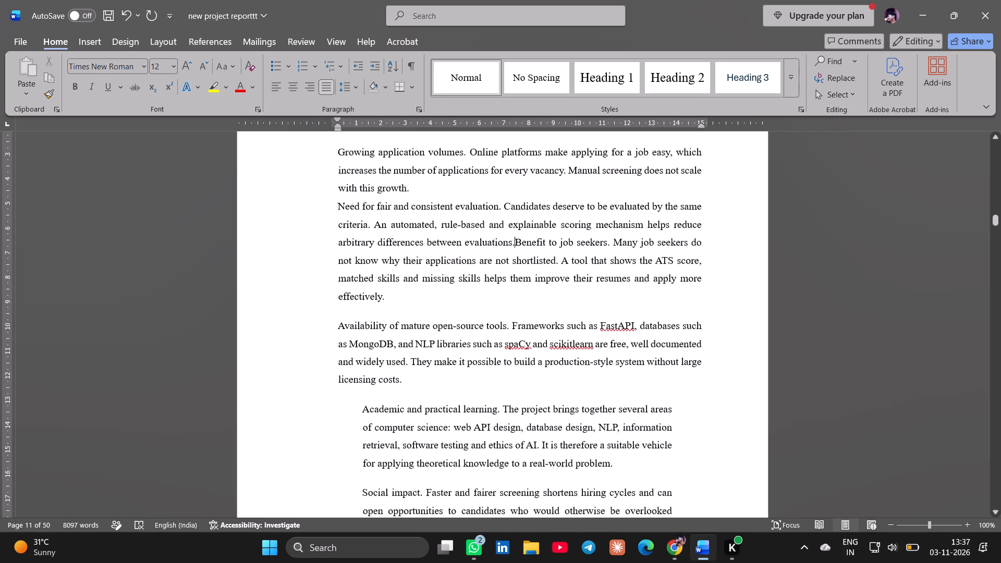
scroll(365, 410, down, 1)
click(361, 402)
key(BackSpace)
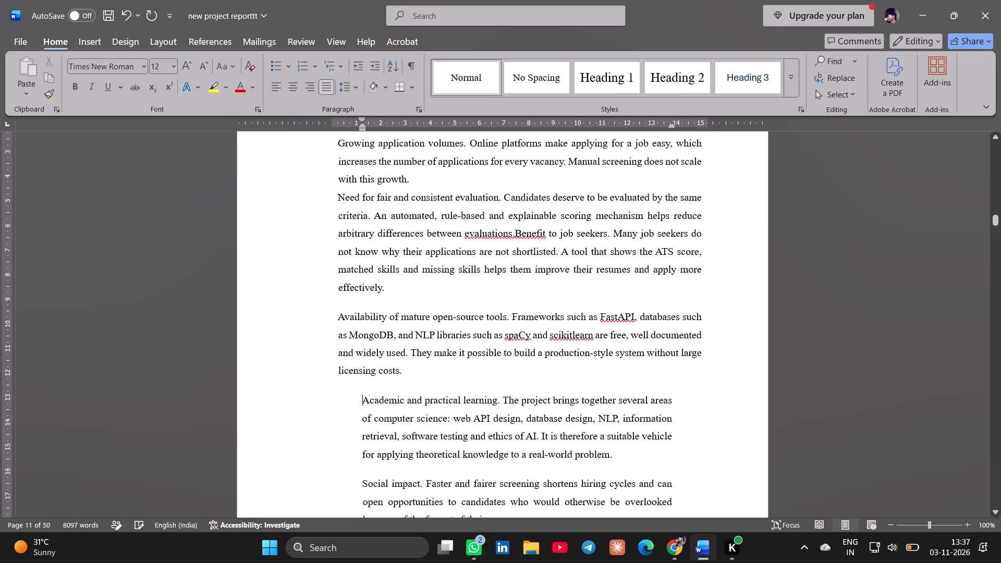
key(BackSpace)
key(BackSpace)
key(BackSpace)
key(BackSpace)
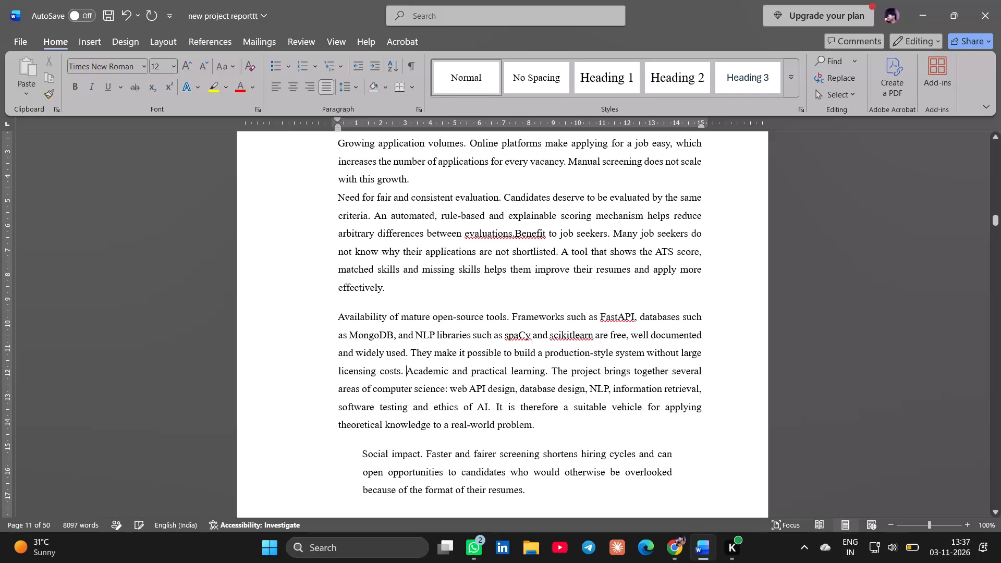
key(BackSpace)
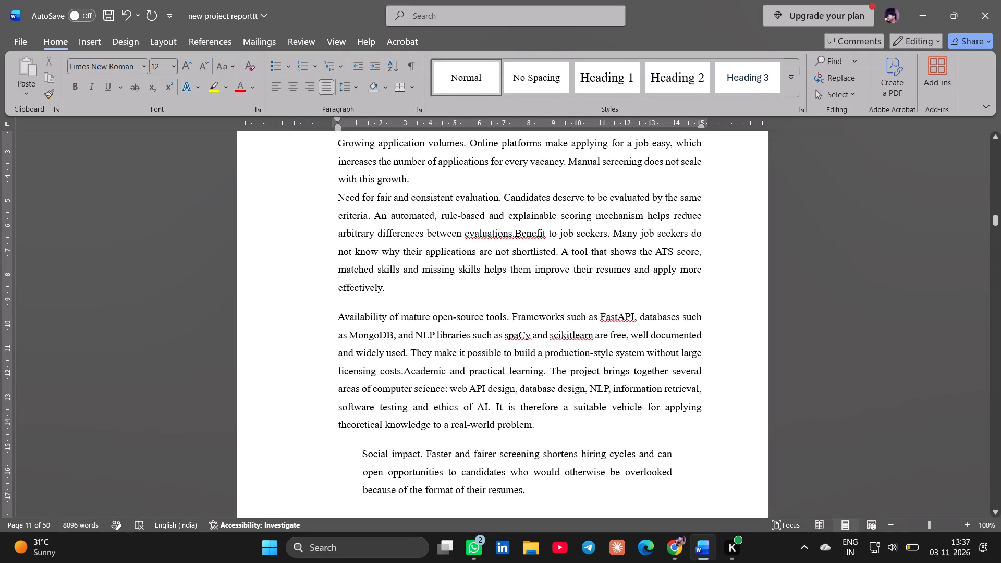
Move the left indent of the "Social impact" paragraph to about 0.25 cm, with no leading space before its first word.
scroll(430, 367, up, 1)
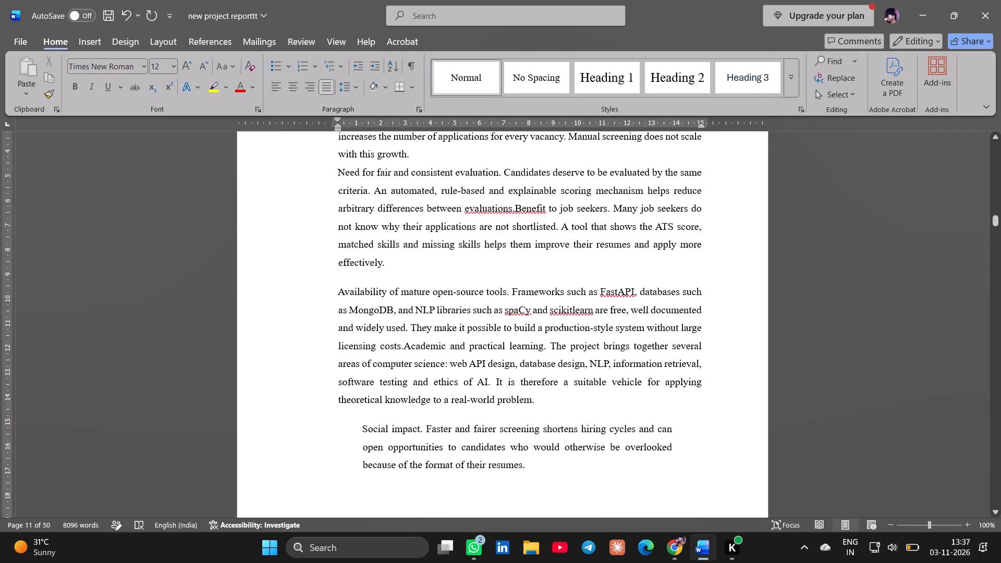
click(361, 429)
key(BackSpace)
key(BackSpace)
key(BackSpace)
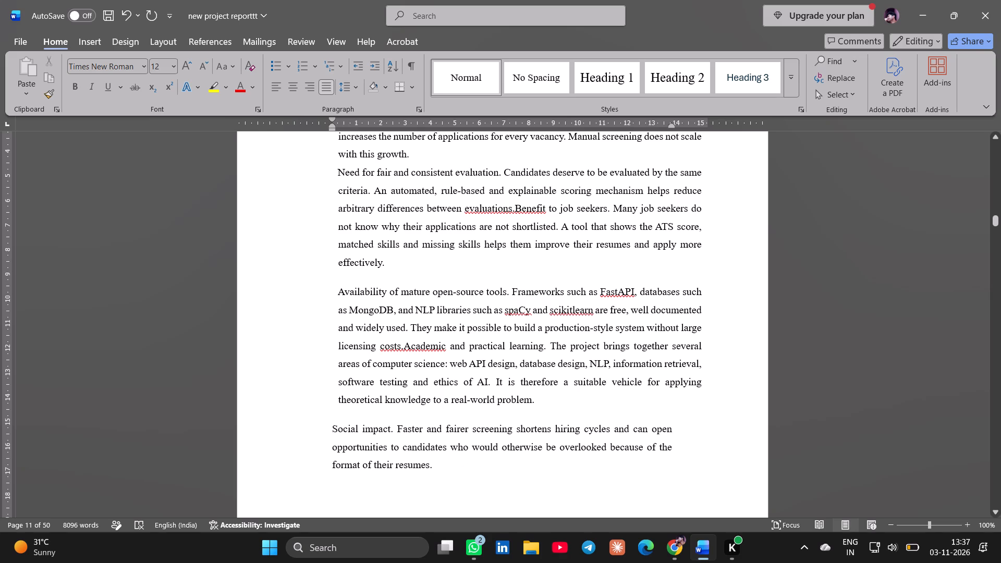
key(space)
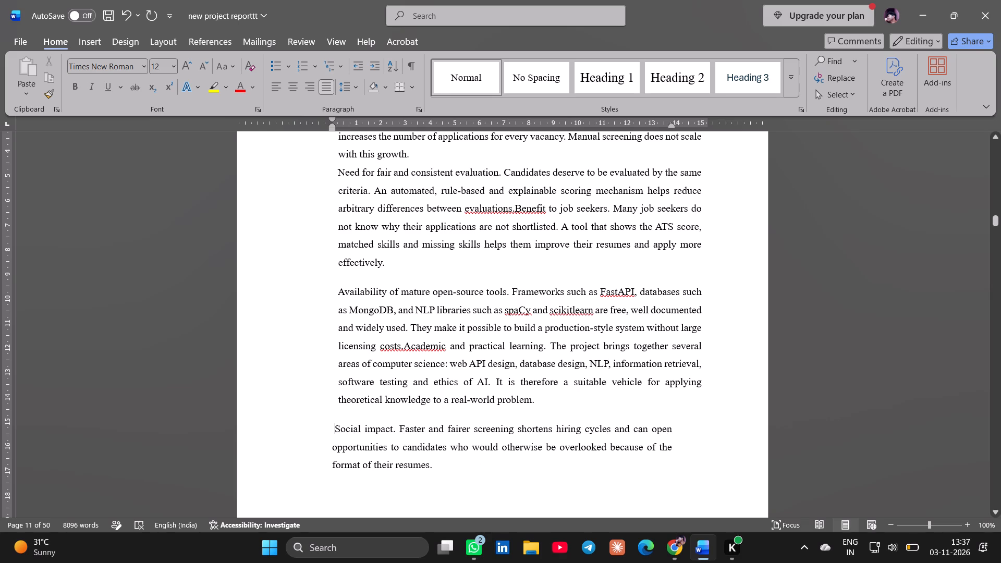
drag(331, 129, 334, 129)
drag(334, 129, 336, 128)
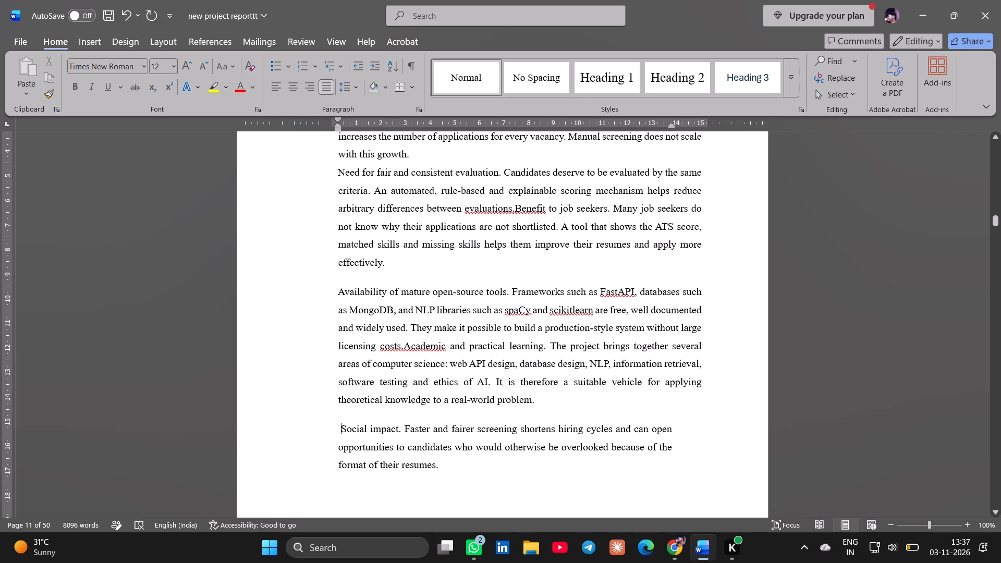
key(BackSpace)
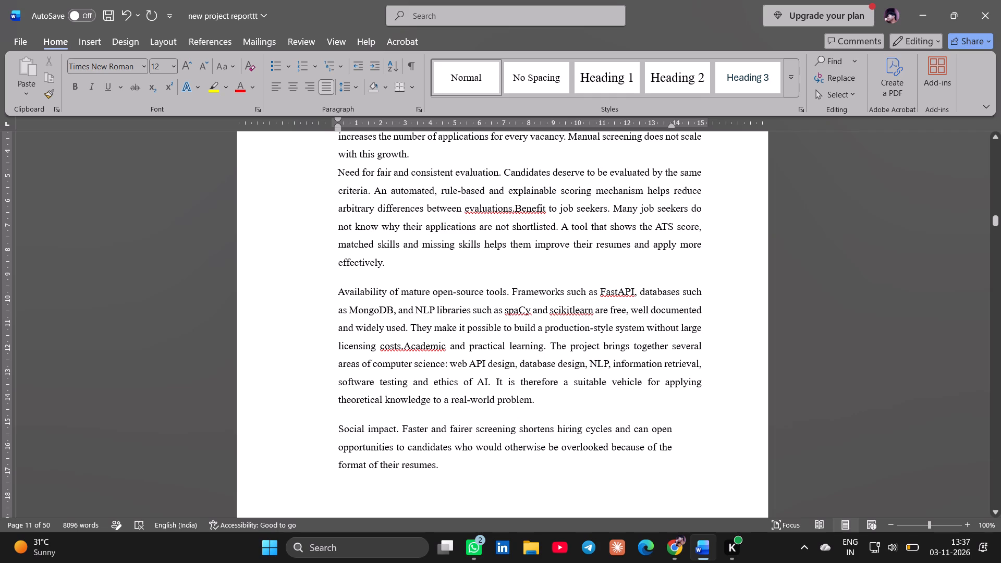
Extend the right edge of the "Social impact" paragraph to about 15 cm.
click(674, 431)
drag(672, 126, 699, 126)
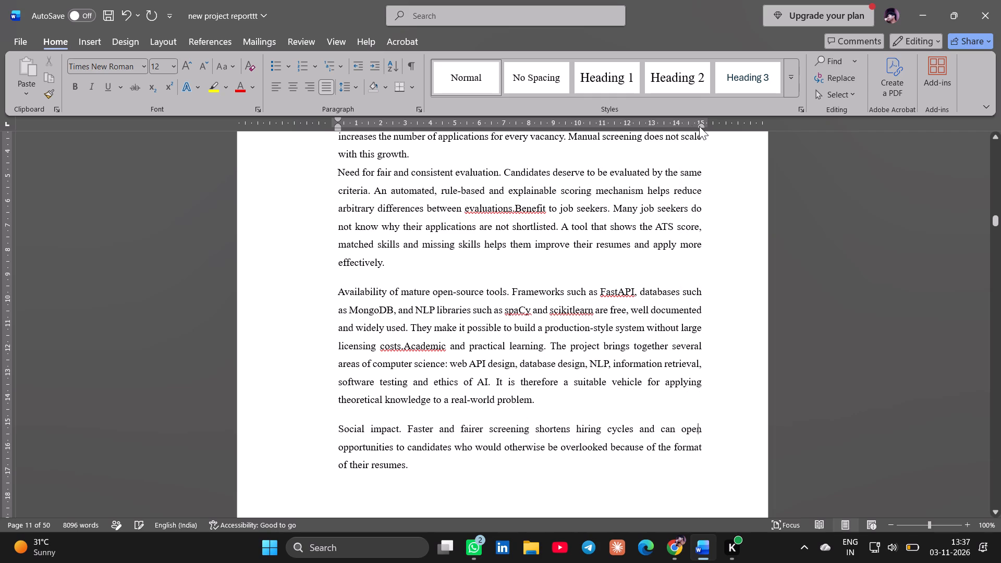
Apply the spelling suggestions "costs. Academic" and "evaluations. Benefit" to restore the missing spaces in section 1.4.
scroll(642, 256, down, 1)
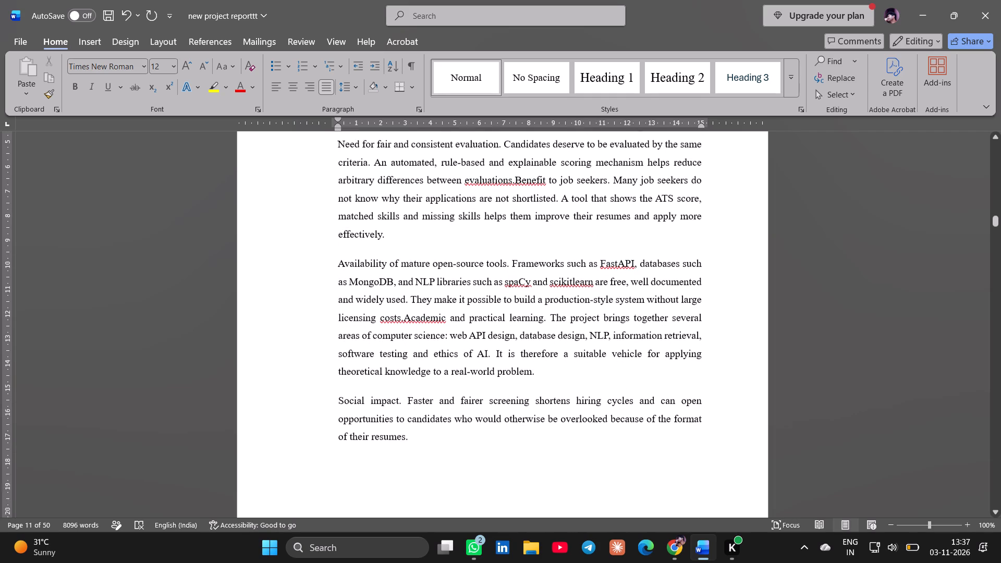
scroll(642, 256, down, 1)
click(390, 300)
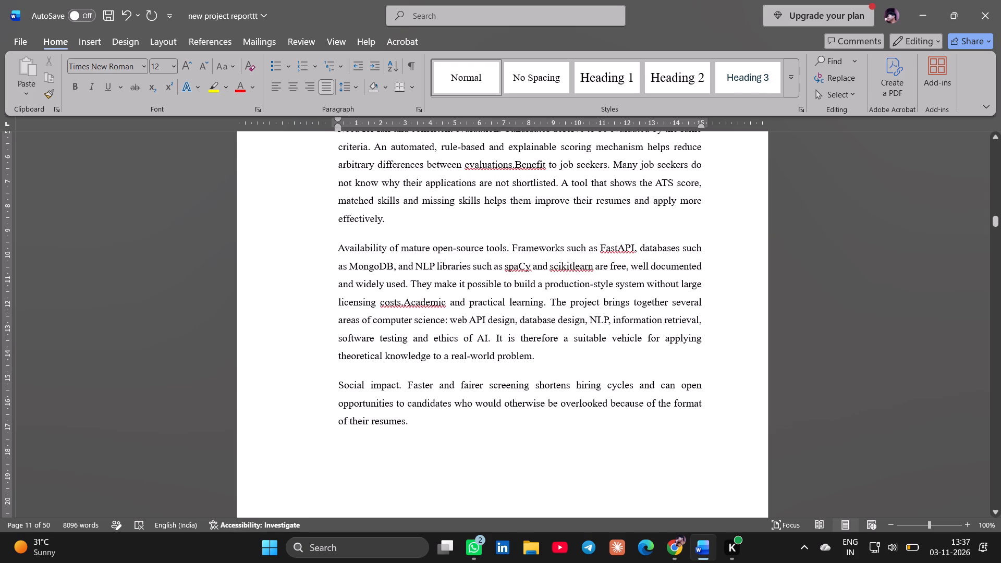
right_click(390, 300)
click(346, 43)
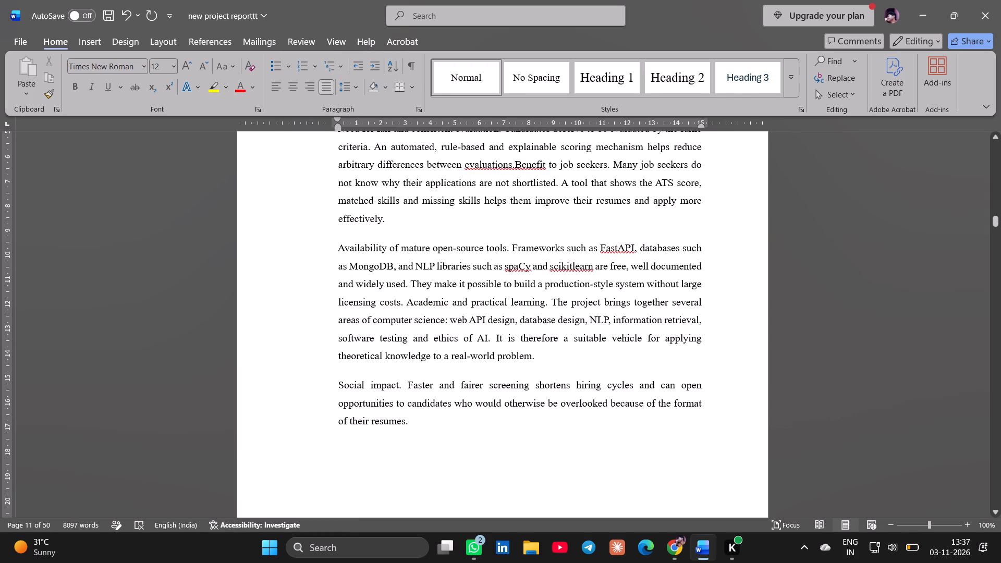
scroll(539, 312, up, 1)
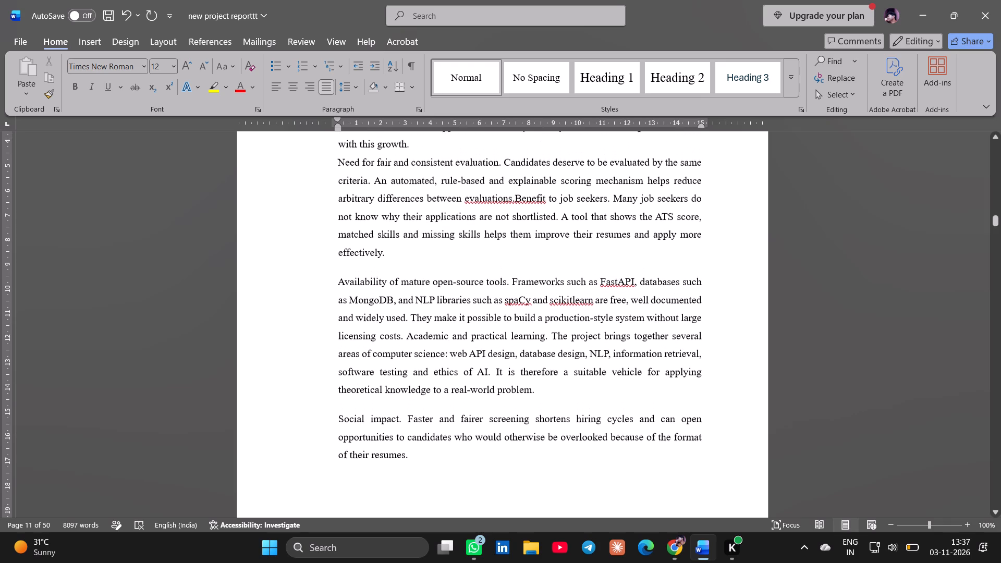
scroll(539, 312, up, 1)
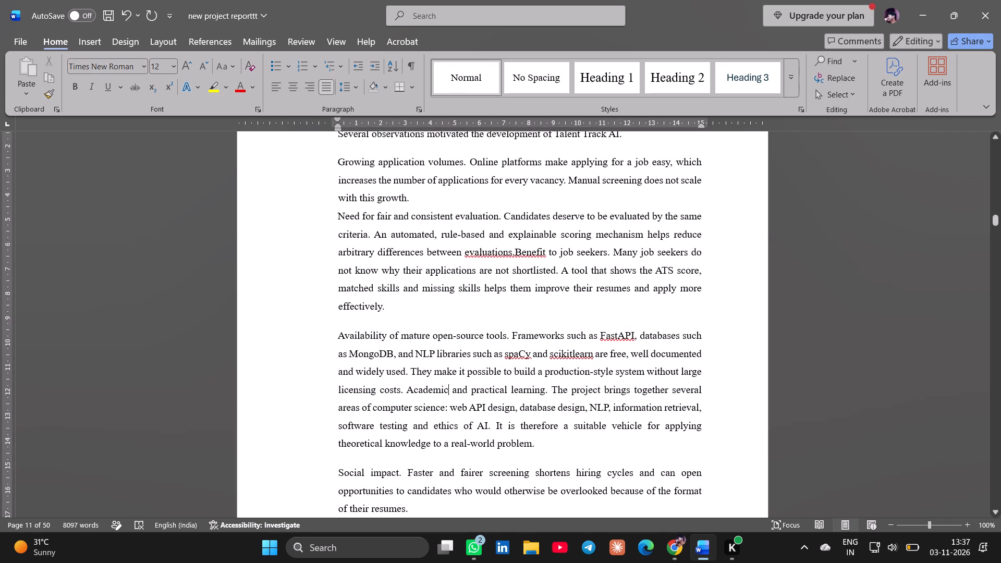
click(509, 251)
right_click(509, 251)
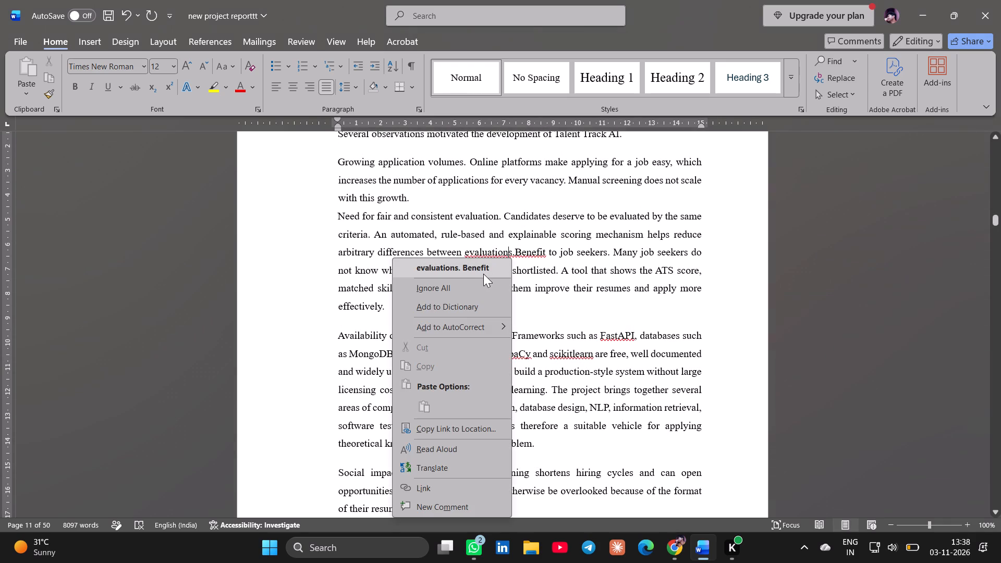
click(483, 274)
Insert four blank lines before the "1.5 Contribution of Project" heading to push it onto the next page.
scroll(503, 284, down, 1)
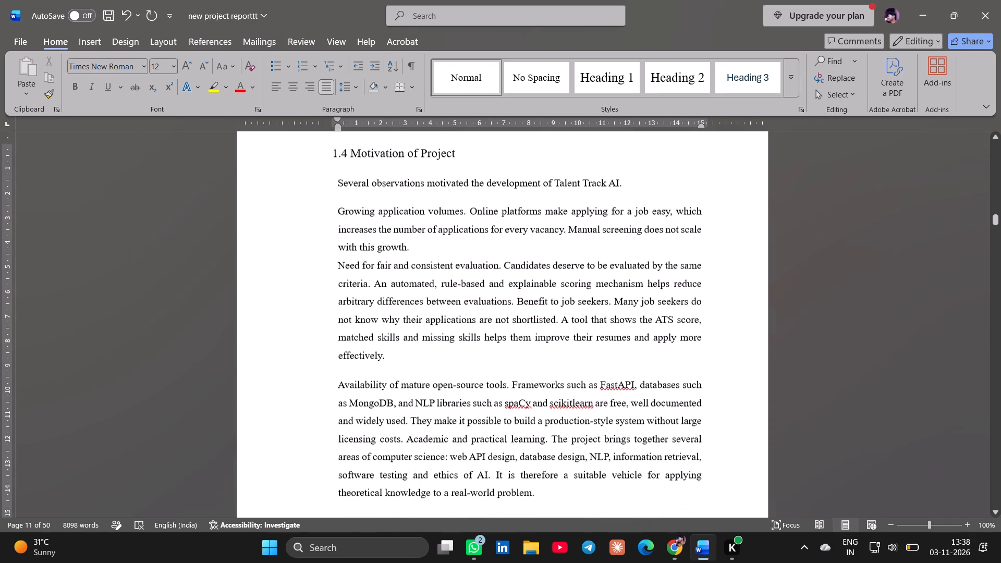
scroll(503, 284, down, 1)
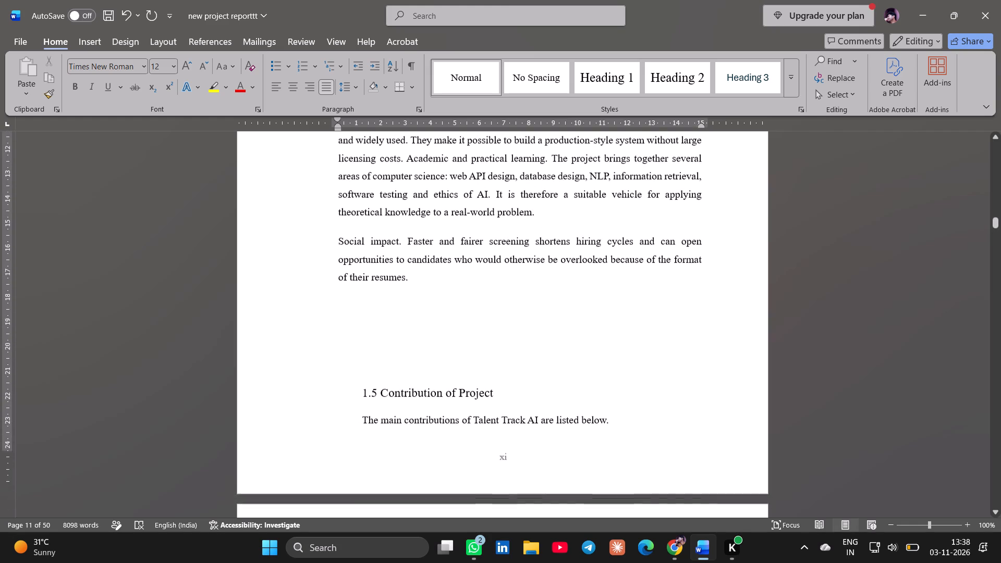
scroll(503, 284, down, 2)
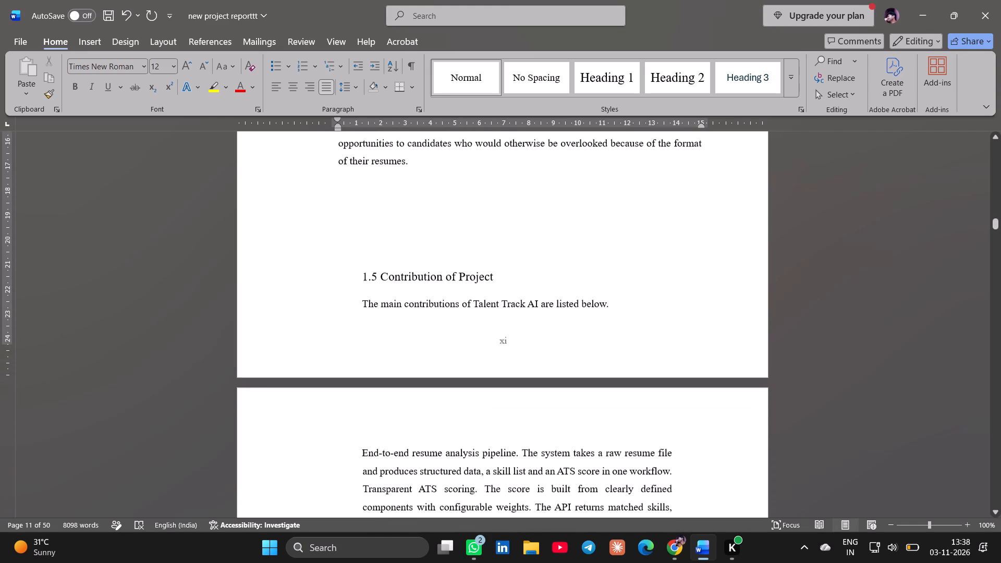
scroll(503, 284, down, 1)
click(357, 273)
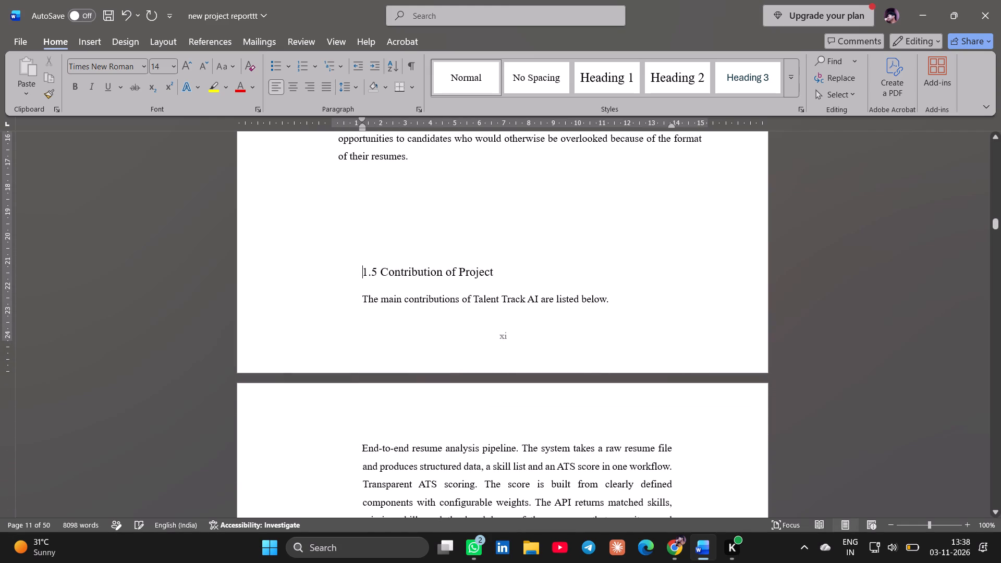
key(Return)
key(Return)
key(Return)
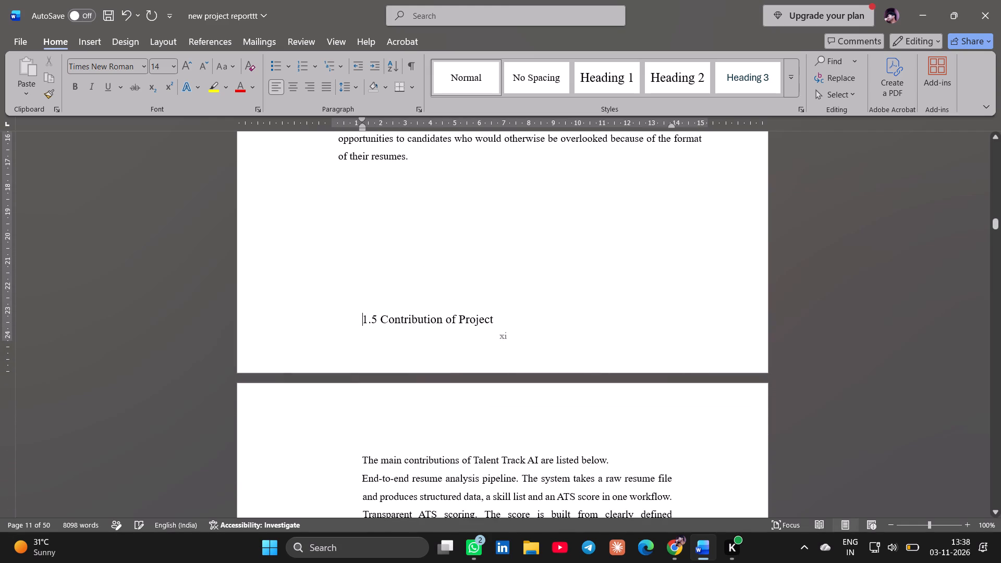
key(Return)
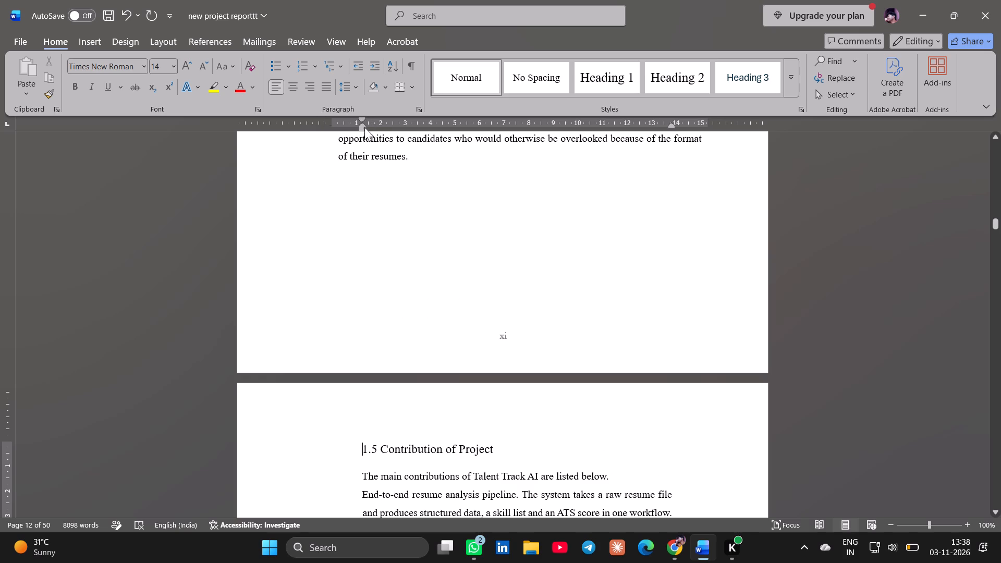
Move the left indent of the "1.5 Contribution of Project" heading to 0 cm.
drag(362, 128, 337, 130)
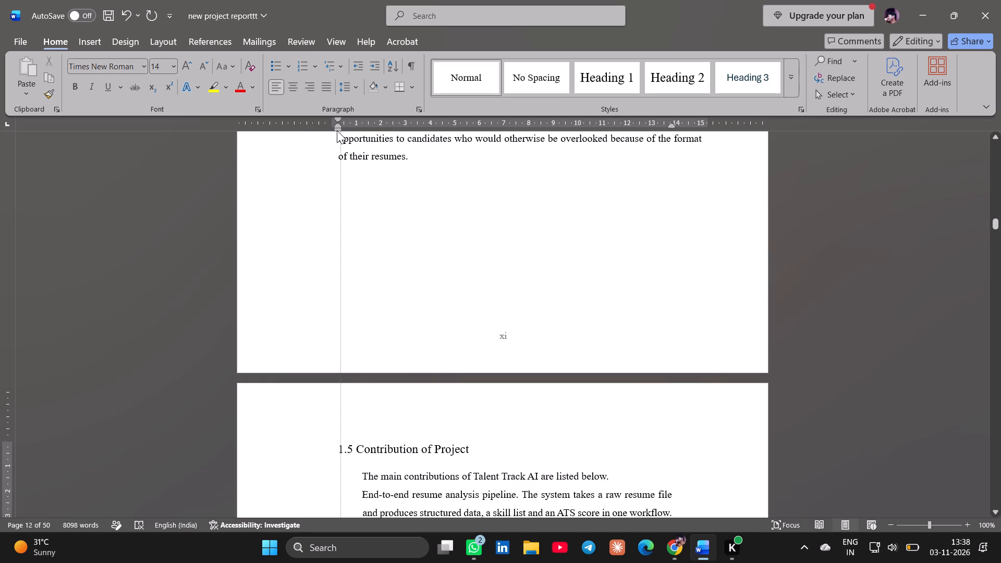
drag(337, 130, 334, 130)
Align the "The main contributions of Talent Track AI" line with its left indent at about 0.25 cm and right edge at about 15 cm.
scroll(384, 227, right, 1)
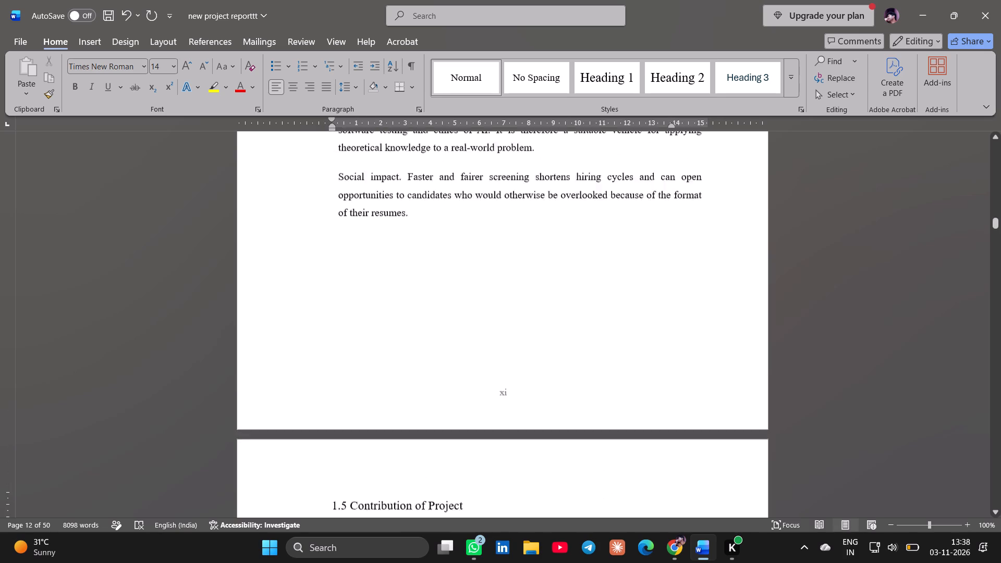
scroll(384, 227, right, 1)
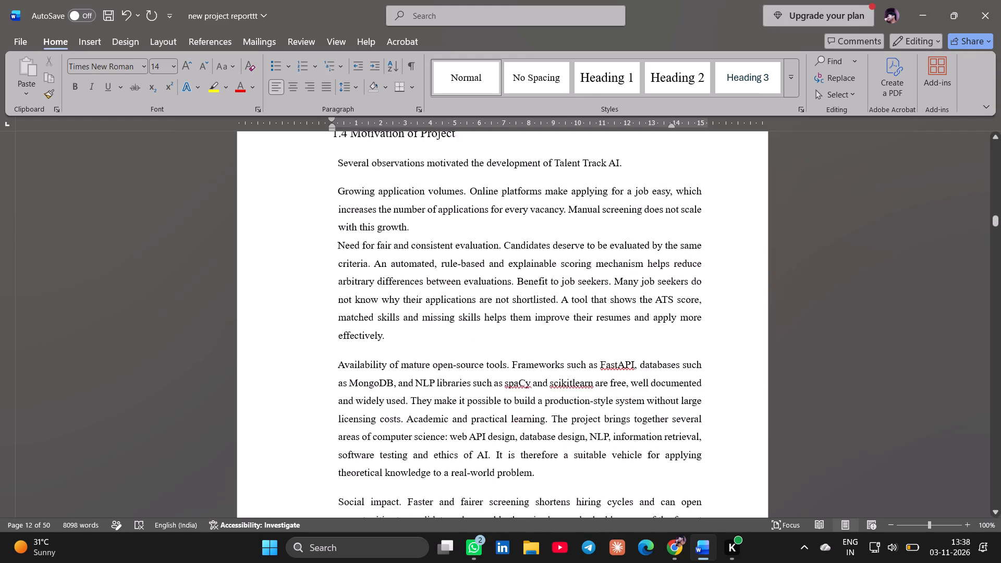
scroll(384, 227, right, 1)
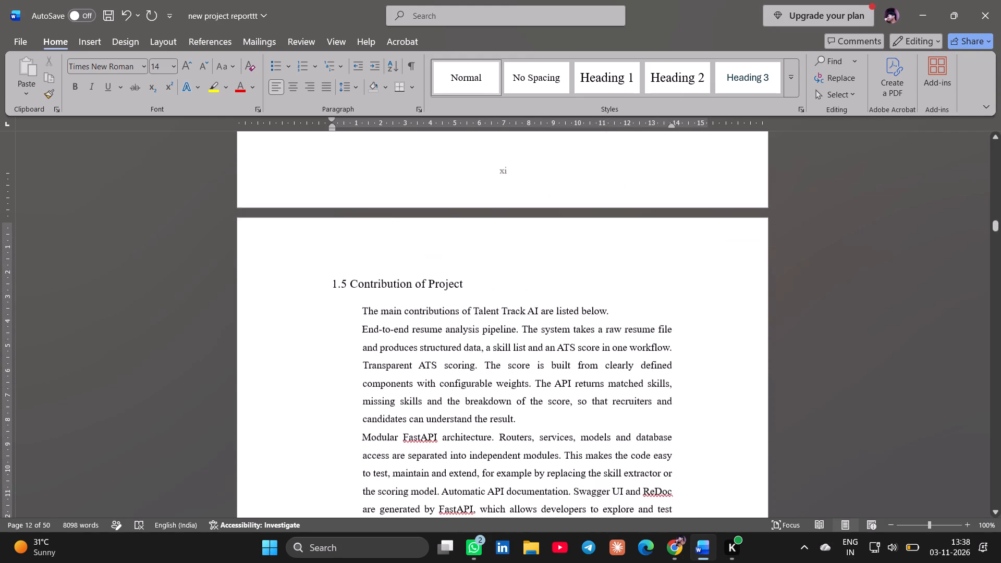
click(360, 257)
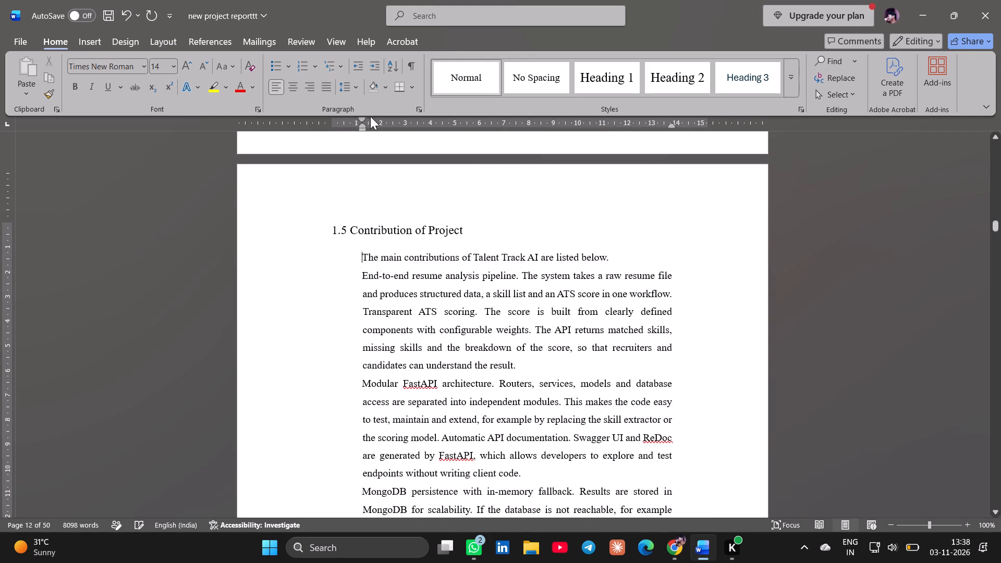
drag(361, 128, 338, 131)
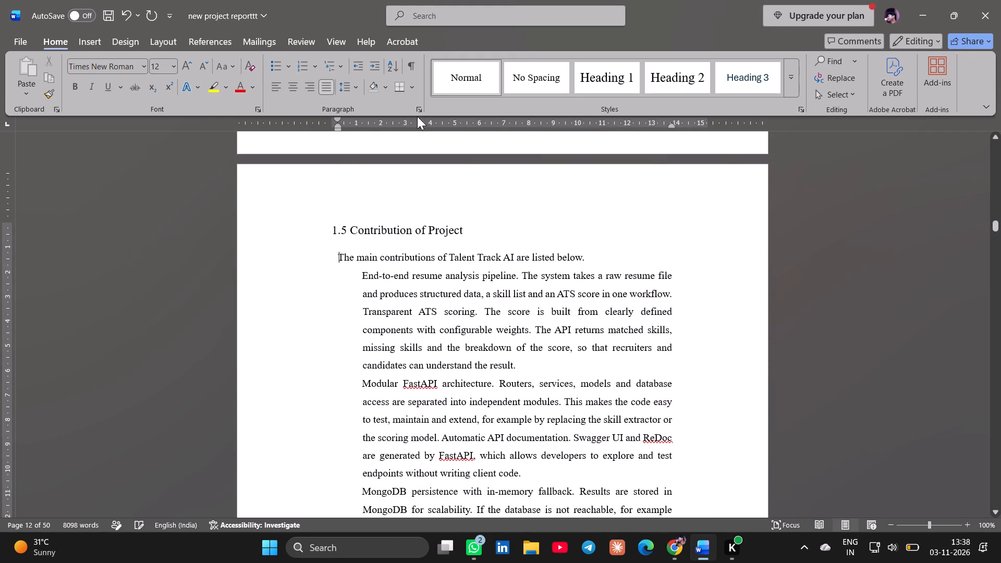
drag(674, 127, 702, 123)
drag(702, 123, 703, 123)
Align the "End-to-end resume analysis pipeline" paragraph with its left indent at about 0.25 cm and right edge at about 15 cm.
scroll(638, 295, down, 1)
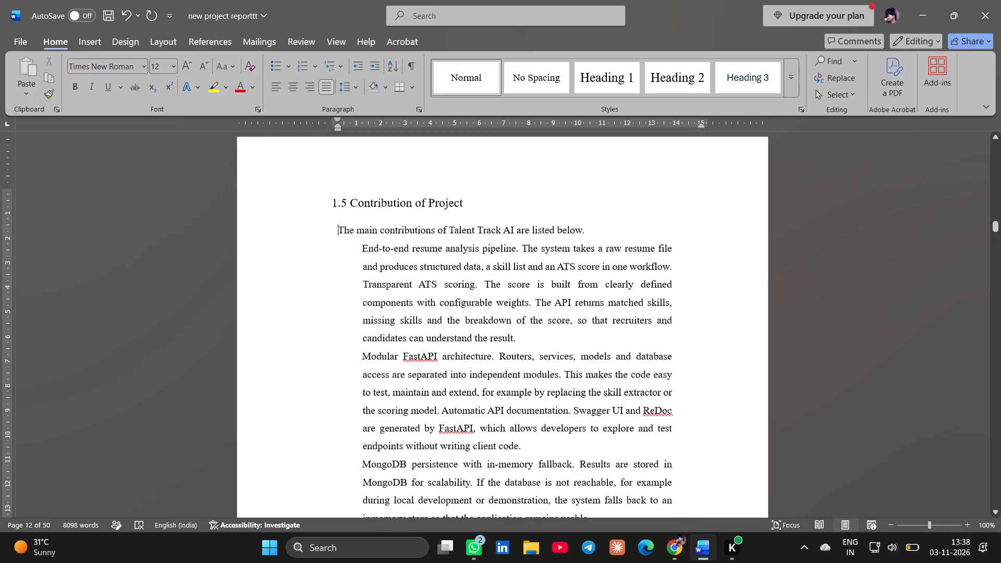
scroll(638, 295, down, 1)
click(673, 235)
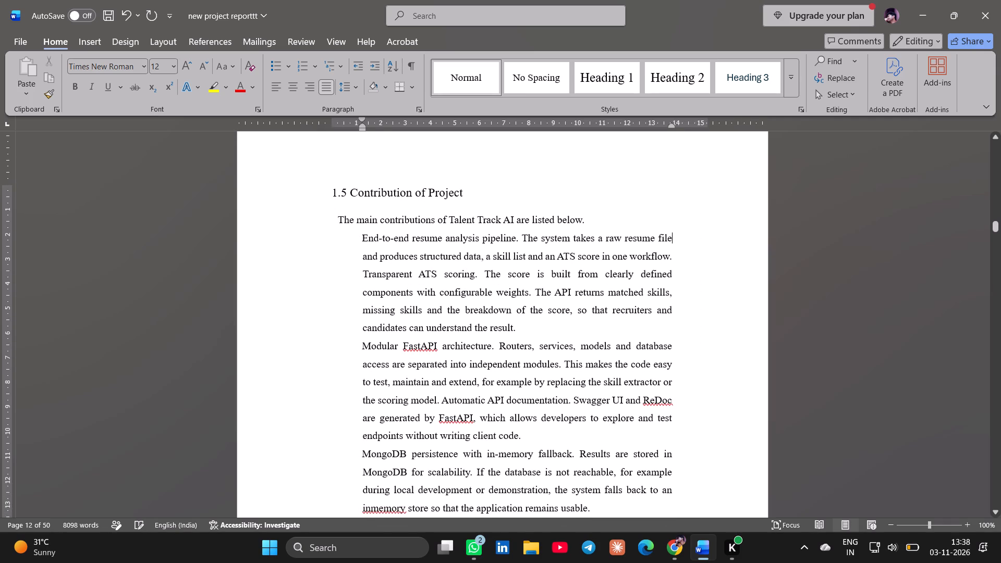
drag(362, 130, 354, 130)
drag(354, 130, 338, 128)
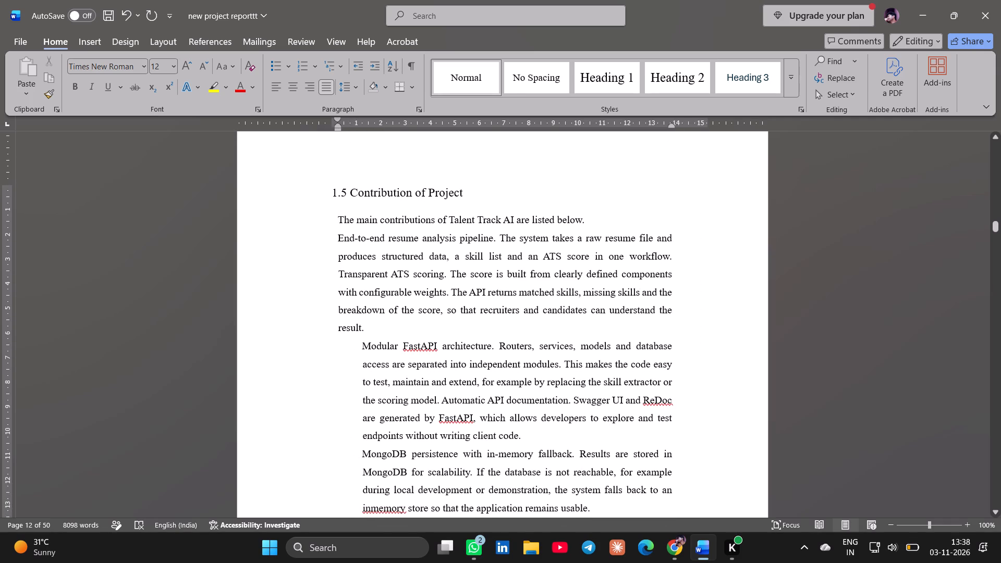
drag(670, 126, 700, 129)
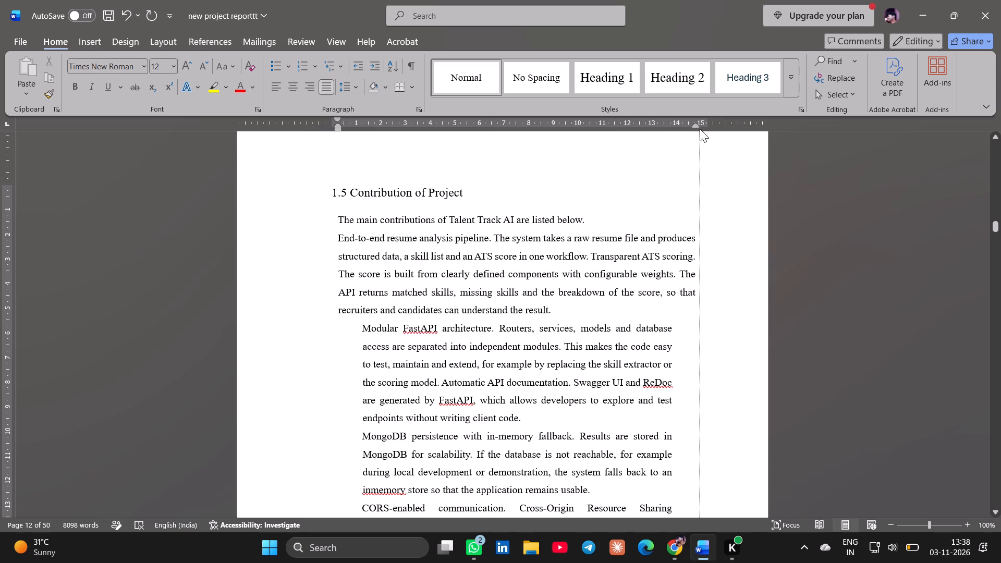
drag(700, 129, 701, 129)
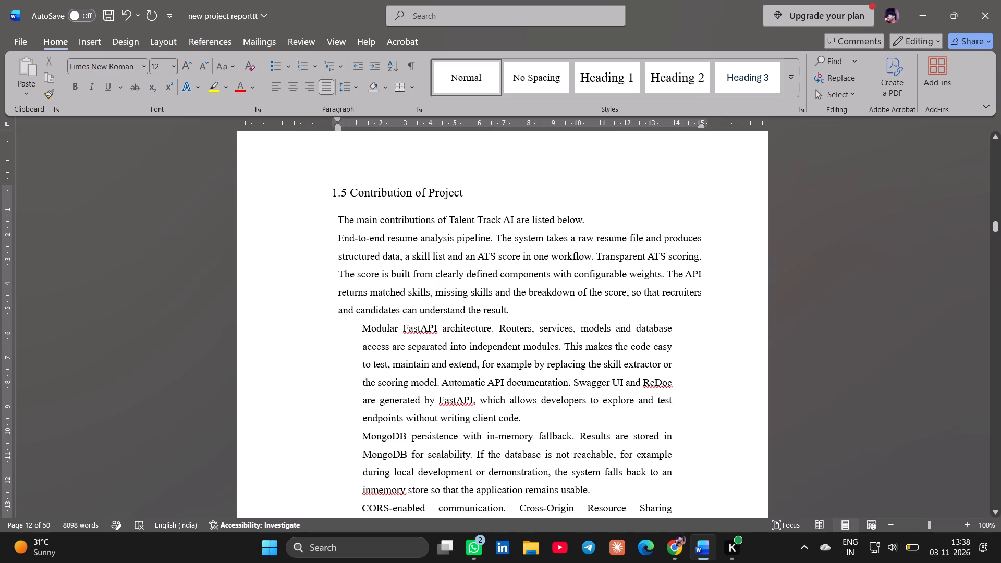
Align the "Modular FastAPI architecture" paragraph with its left indent at about 0.25 cm and right edge at about 15 cm.
click(361, 330)
drag(362, 129, 339, 128)
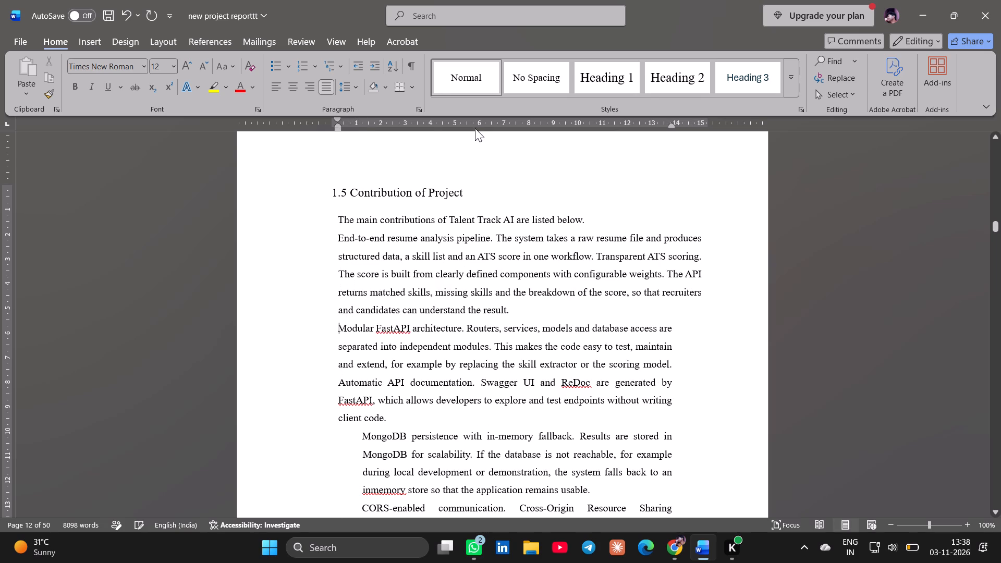
drag(672, 127, 673, 127)
drag(673, 127, 700, 126)
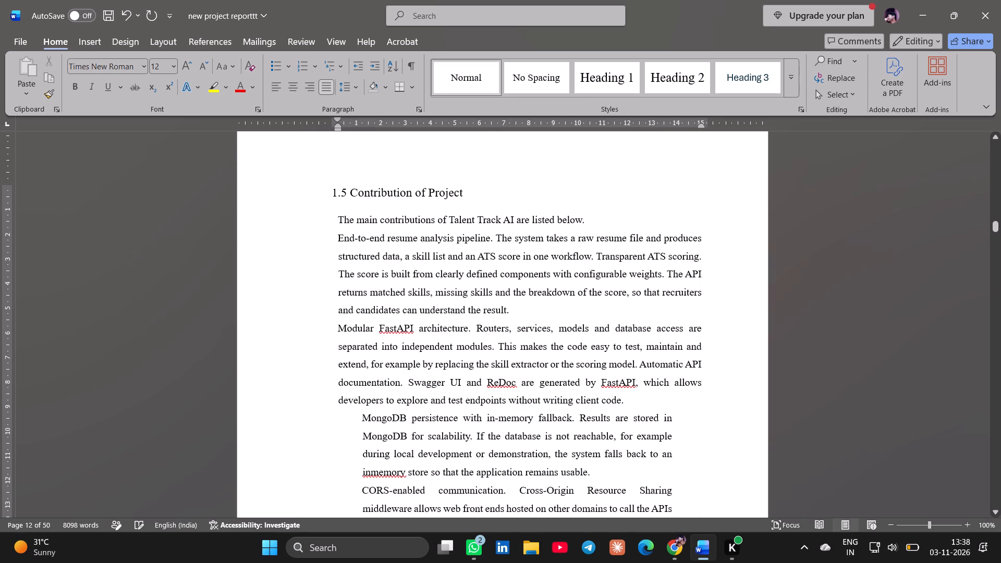
Align the "MongoDB persistence with in-memory fallback" paragraph with its left indent at about 0.25 cm and right edge at about 15 cm.
scroll(543, 356, down, 1)
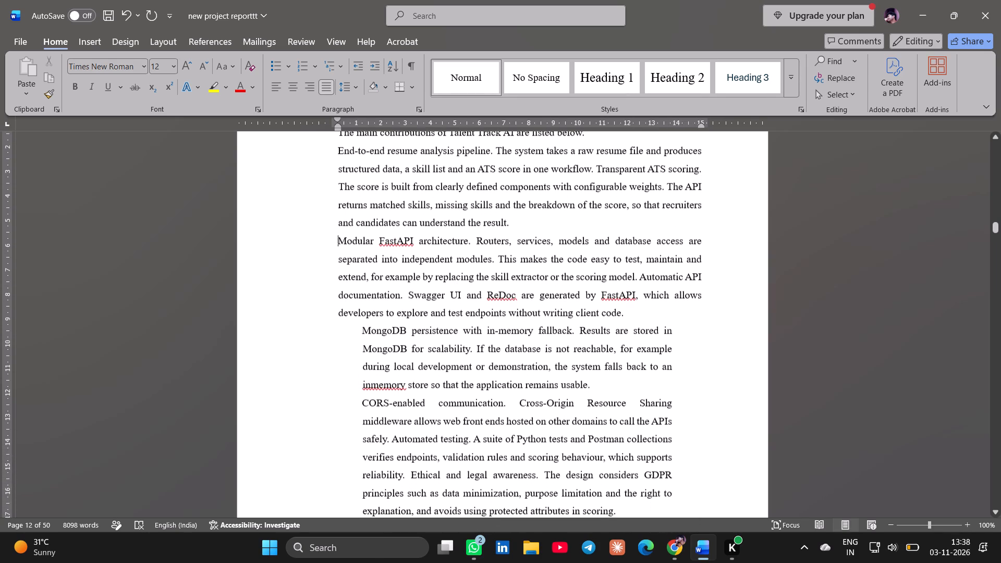
scroll(543, 356, down, 1)
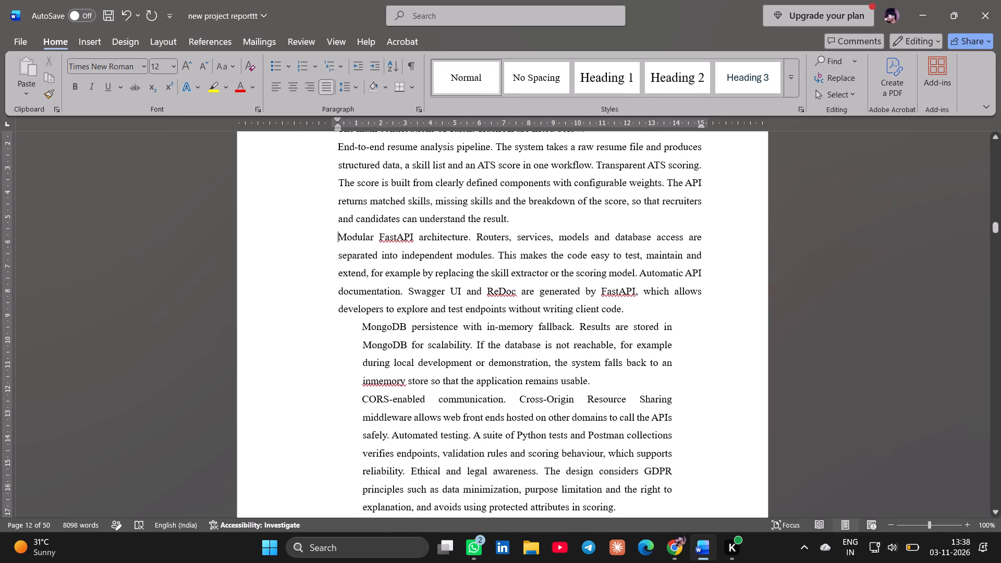
click(361, 326)
drag(361, 129, 340, 128)
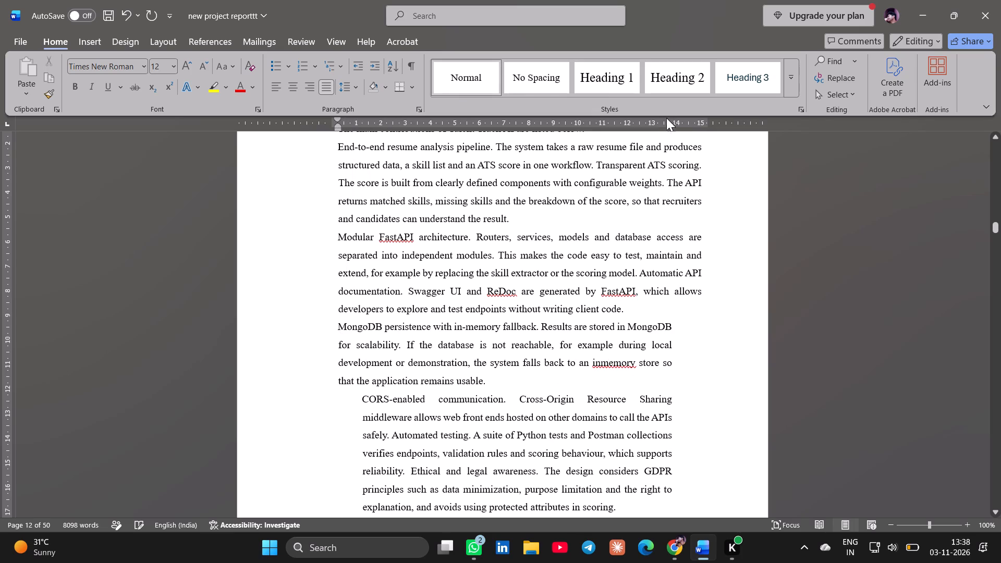
drag(671, 126, 699, 128)
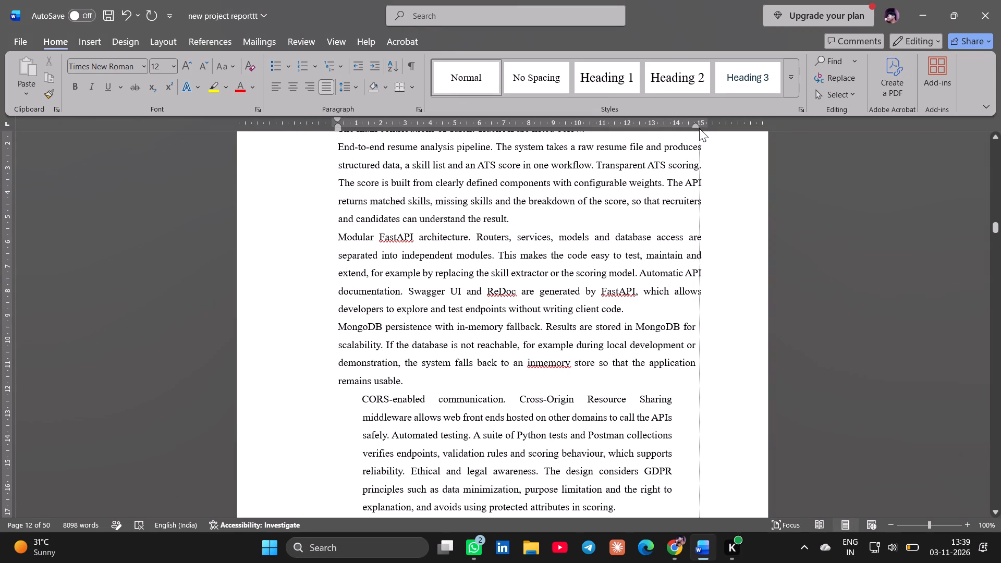
drag(699, 128, 700, 128)
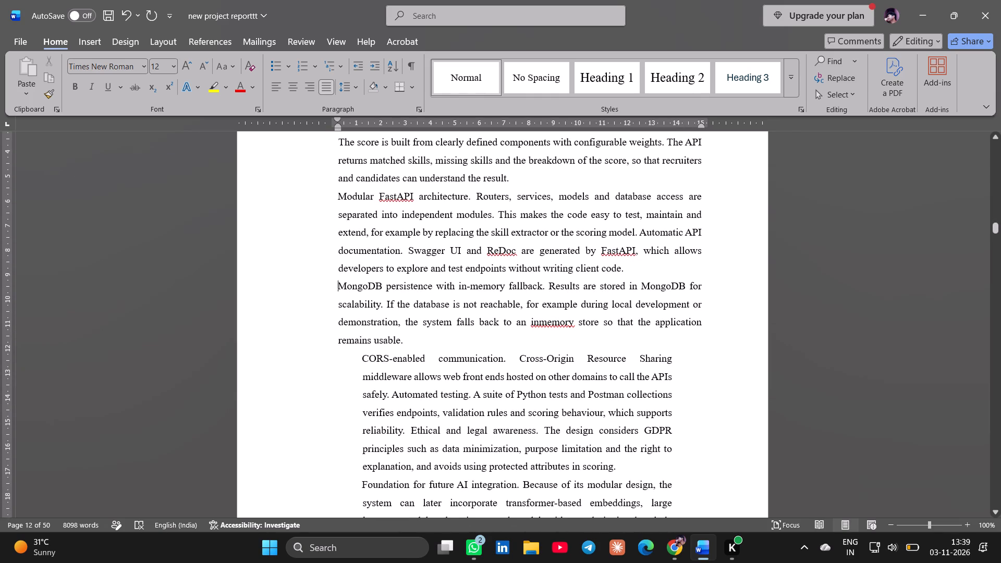
Align the "CORS-enabled communication" paragraph with its left indent at about 0.25 cm and right edge at about 15 cm.
click(364, 360)
drag(362, 130, 337, 129)
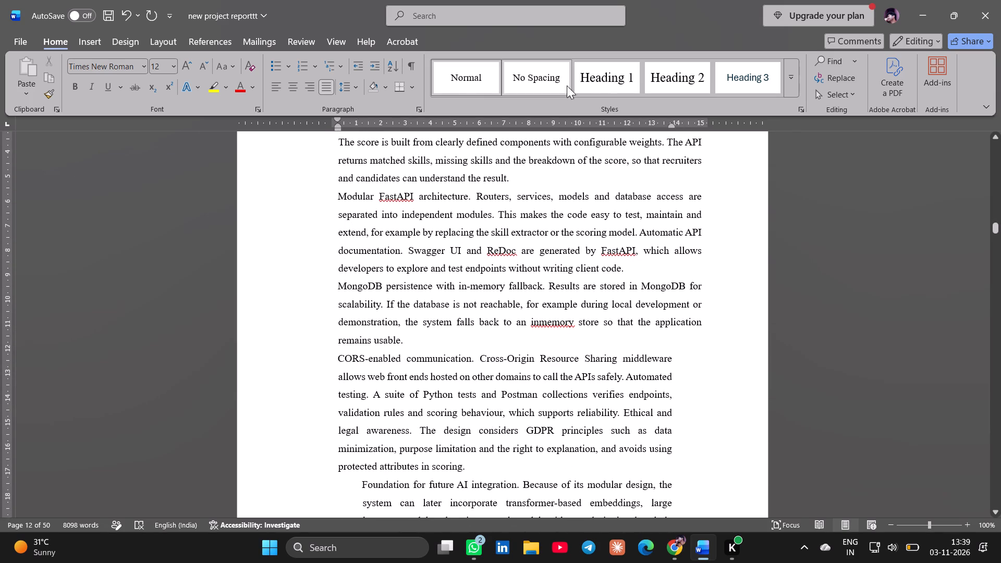
drag(672, 126, 692, 126)
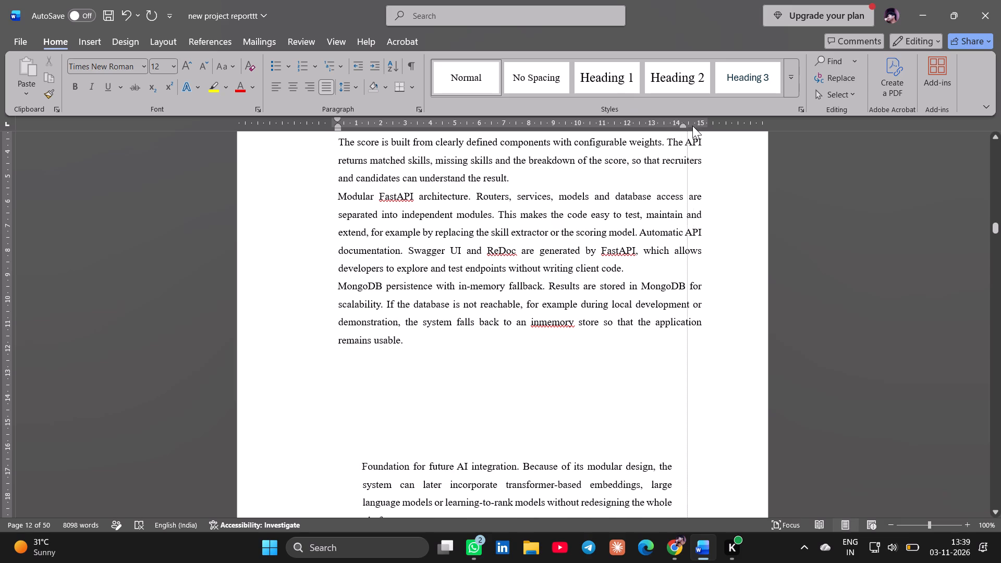
drag(692, 126, 700, 124)
Align the "Foundation for future AI integration" paragraph with its left indent at about 0.25 cm and right edge at about 15 cm.
scroll(637, 259, down, 1)
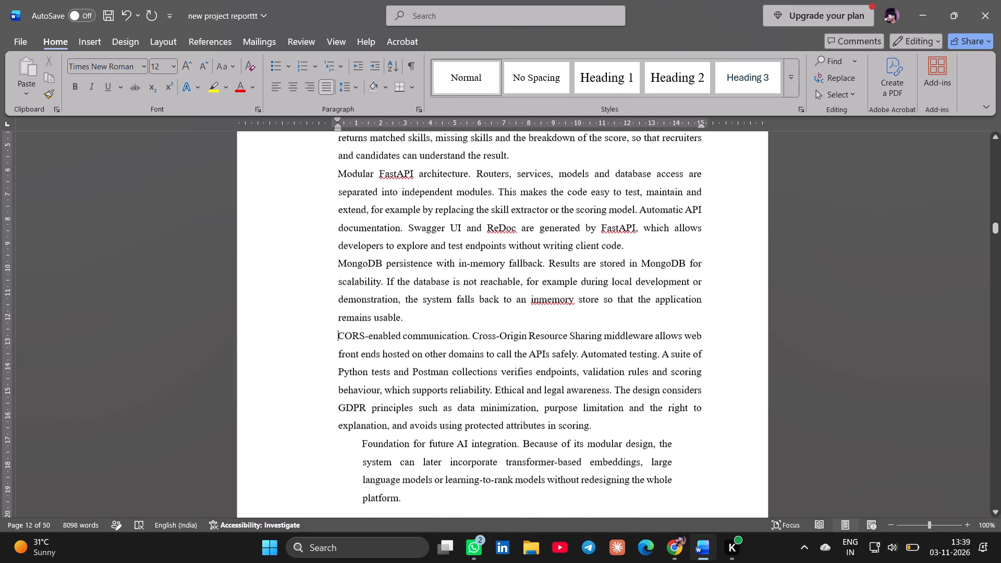
scroll(637, 259, down, 1)
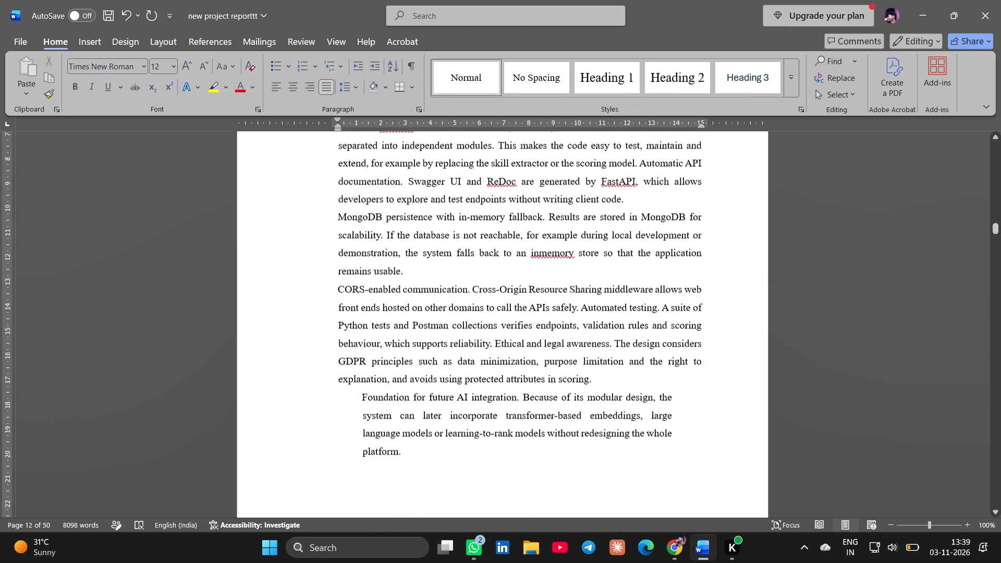
scroll(637, 259, down, 1)
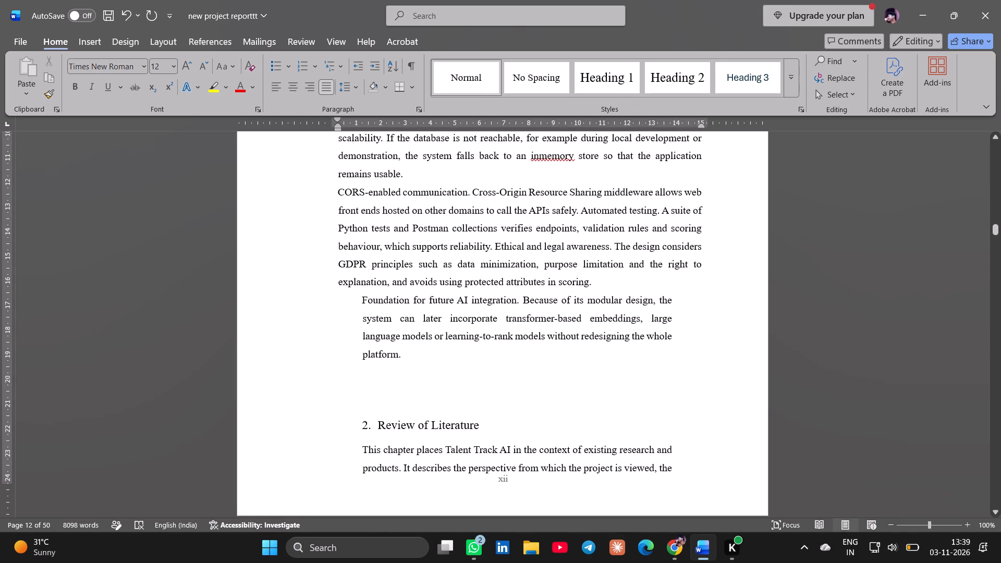
click(360, 299)
drag(362, 129, 338, 130)
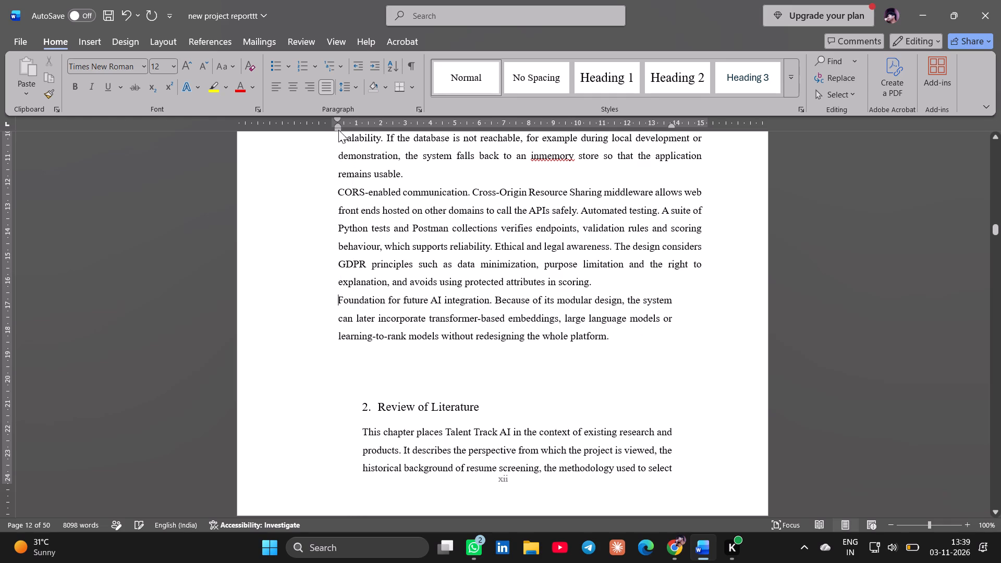
drag(670, 127, 676, 128)
drag(676, 128, 700, 129)
Move the "2. Review of Literature" heading's first-line indent to about 0 cm and its hanging indent to about 0.5 cm.
scroll(647, 288, down, 1)
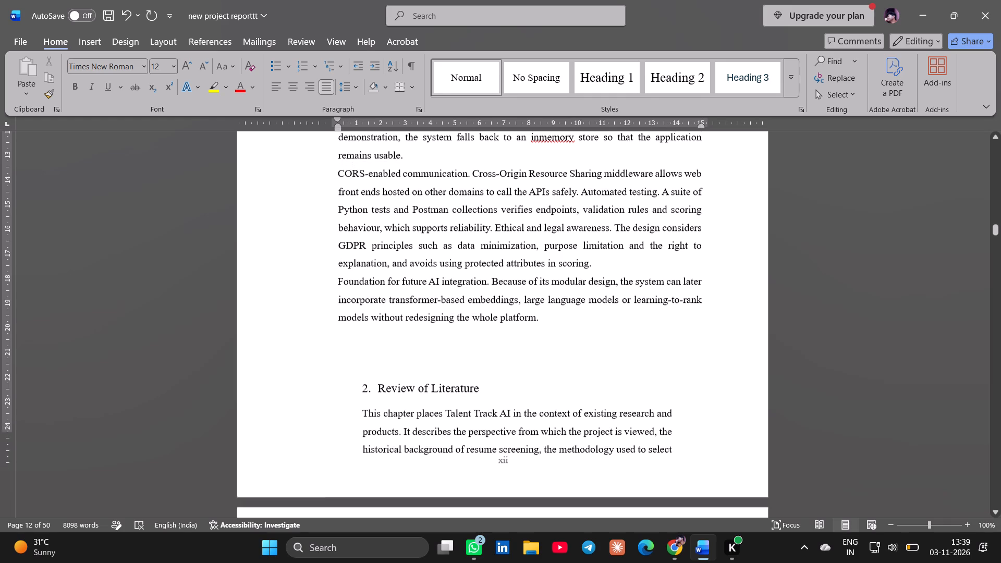
scroll(647, 288, down, 1)
click(361, 322)
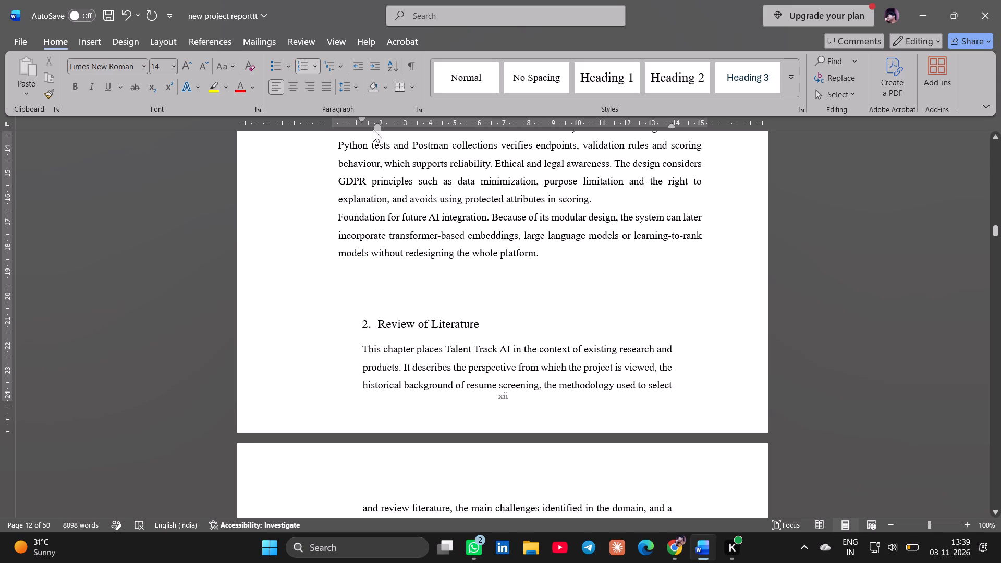
drag(379, 128, 352, 129)
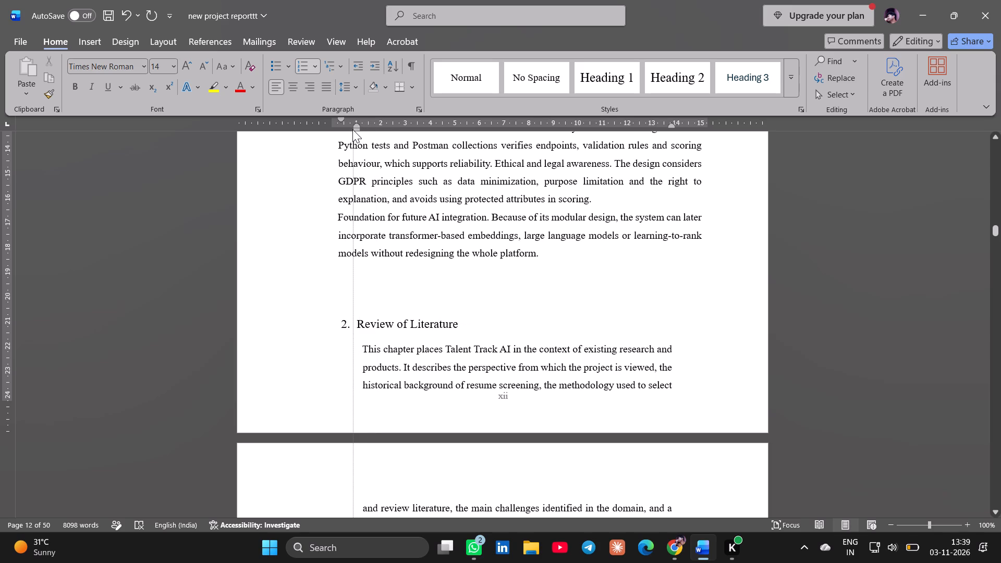
drag(352, 129, 345, 128)
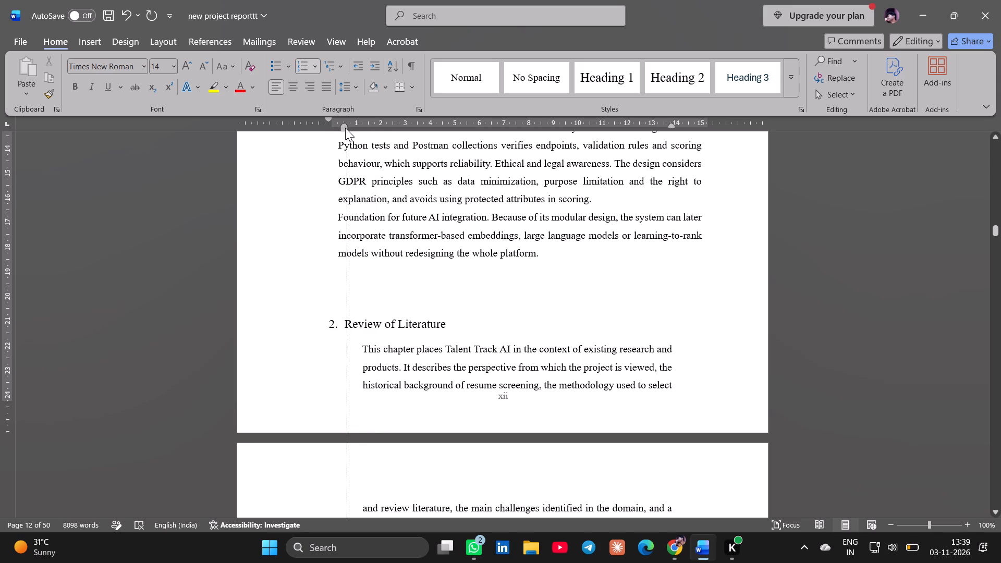
drag(345, 128, 346, 128)
drag(327, 118, 335, 117)
drag(335, 117, 335, 118)
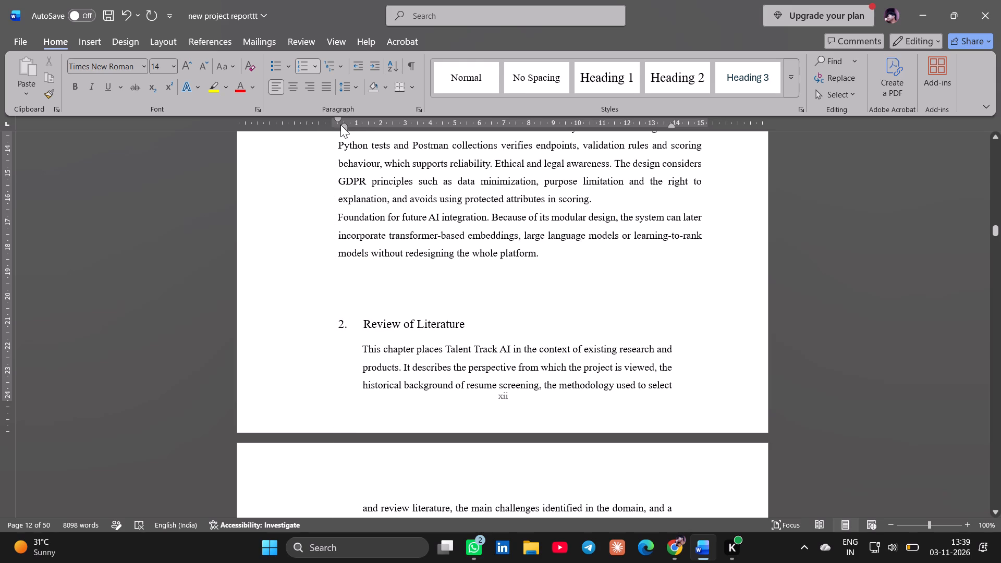
drag(338, 118, 333, 118)
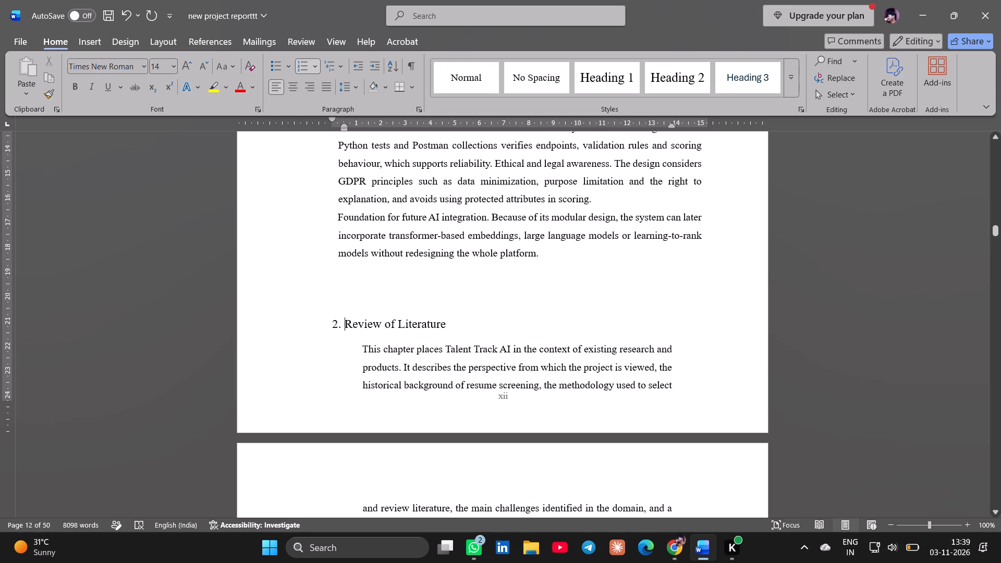
Align the "This chapter places Talent Track AI" paragraph with its left indent at about 0.25 cm and right edge at about 15 cm.
click(364, 348)
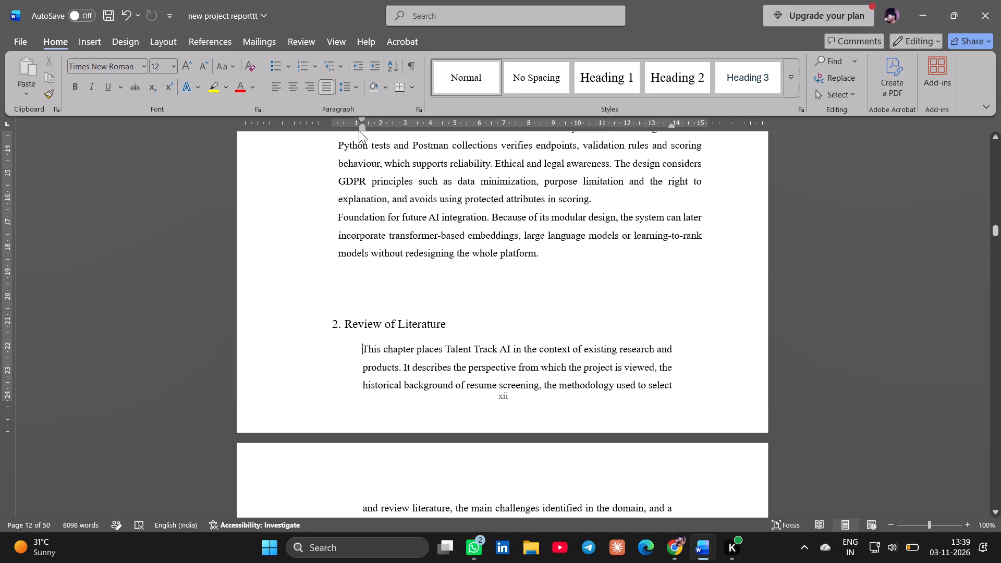
drag(363, 130, 338, 130)
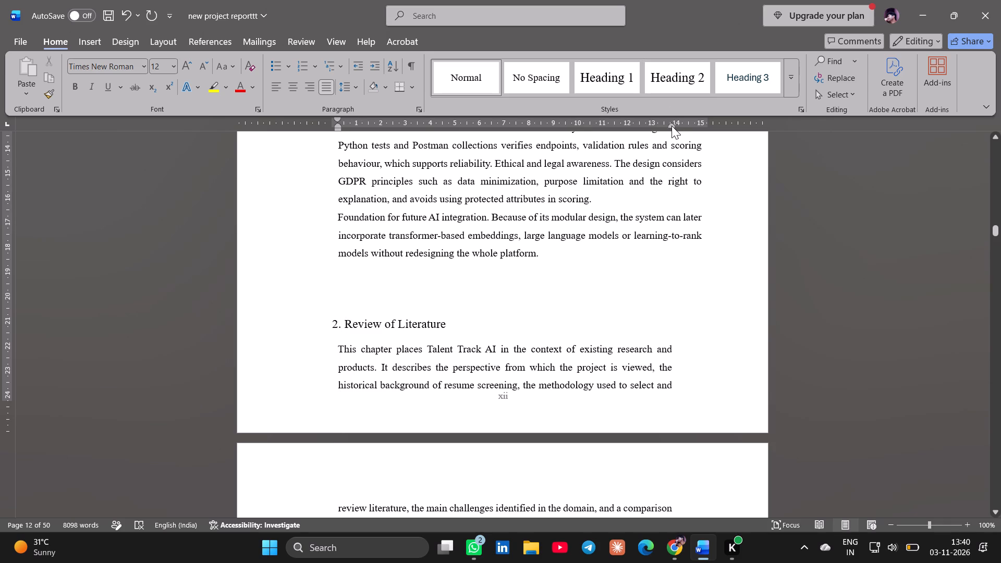
drag(672, 126, 699, 128)
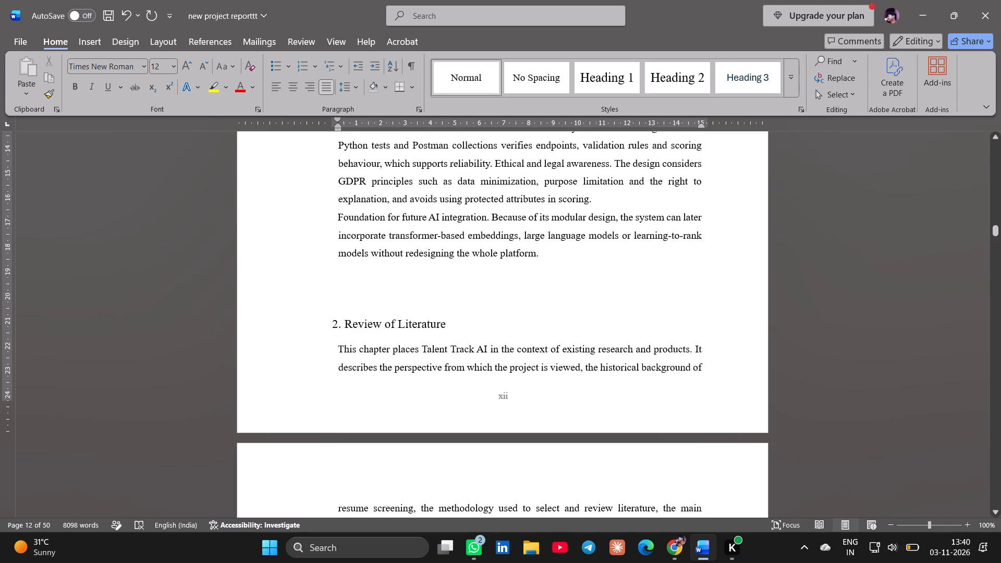
Insert four blank lines above the "2. Review of Literature" heading to push the chapter onto a new page.
click(329, 324)
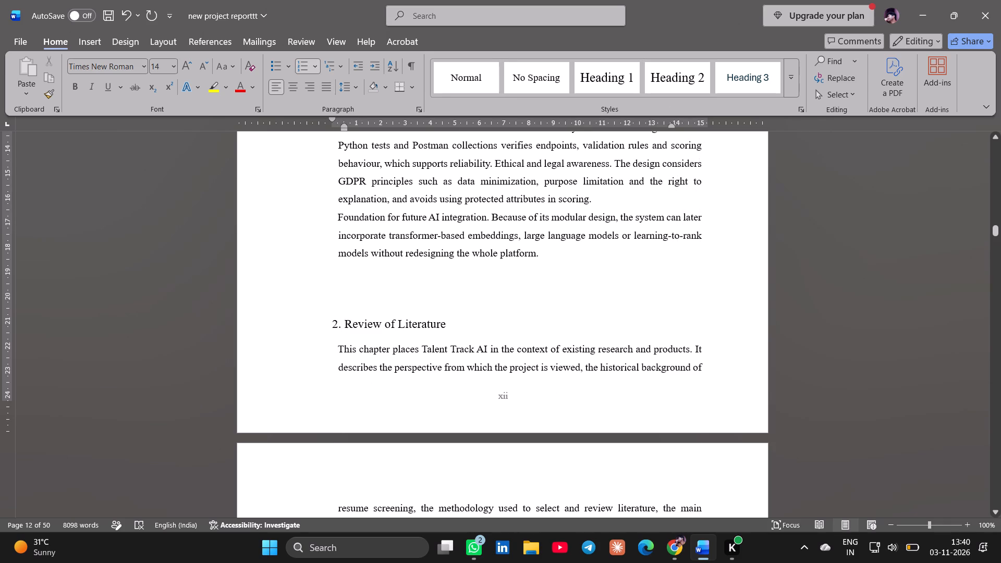
click(386, 305)
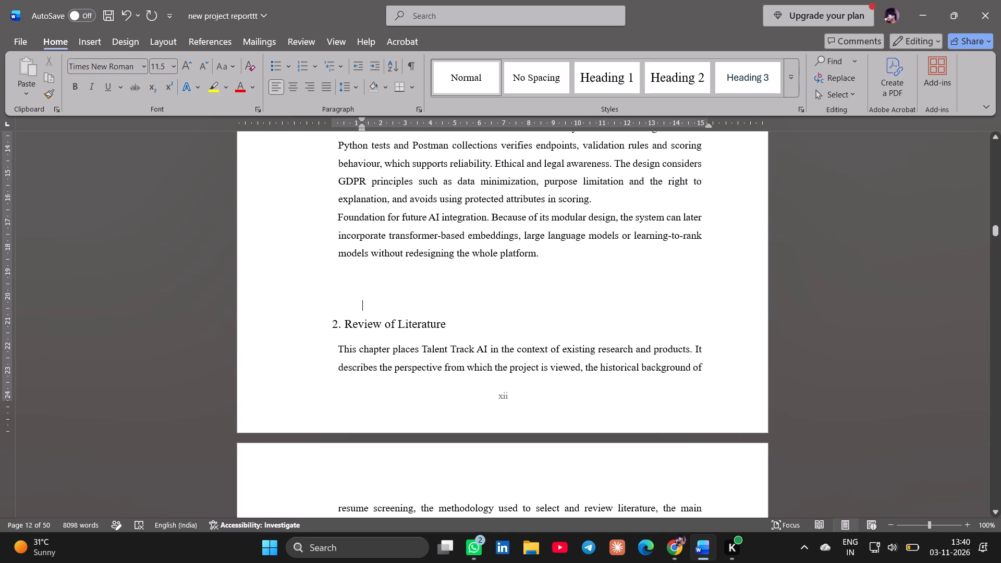
key(Return)
key(Return)
key(Return)
key(Return)
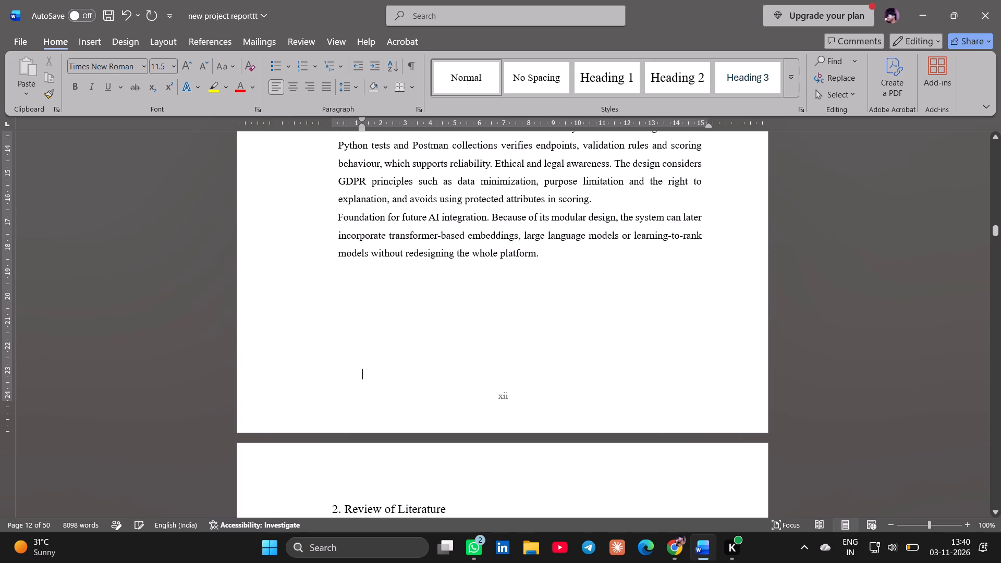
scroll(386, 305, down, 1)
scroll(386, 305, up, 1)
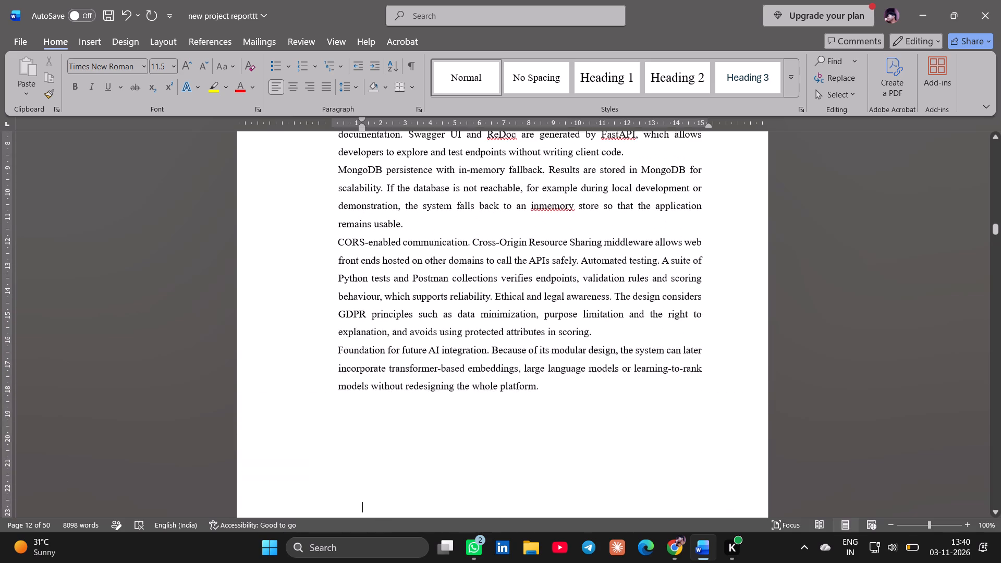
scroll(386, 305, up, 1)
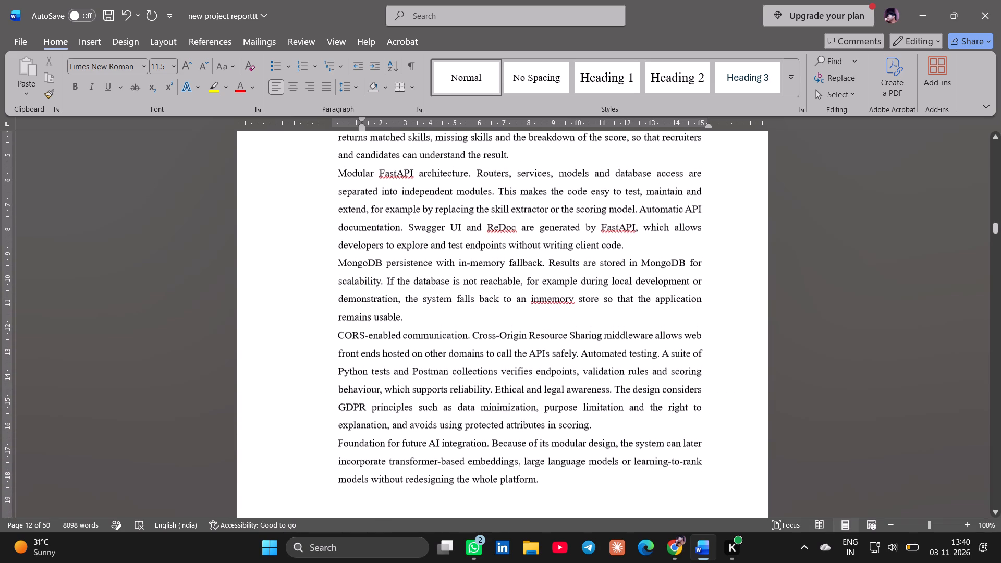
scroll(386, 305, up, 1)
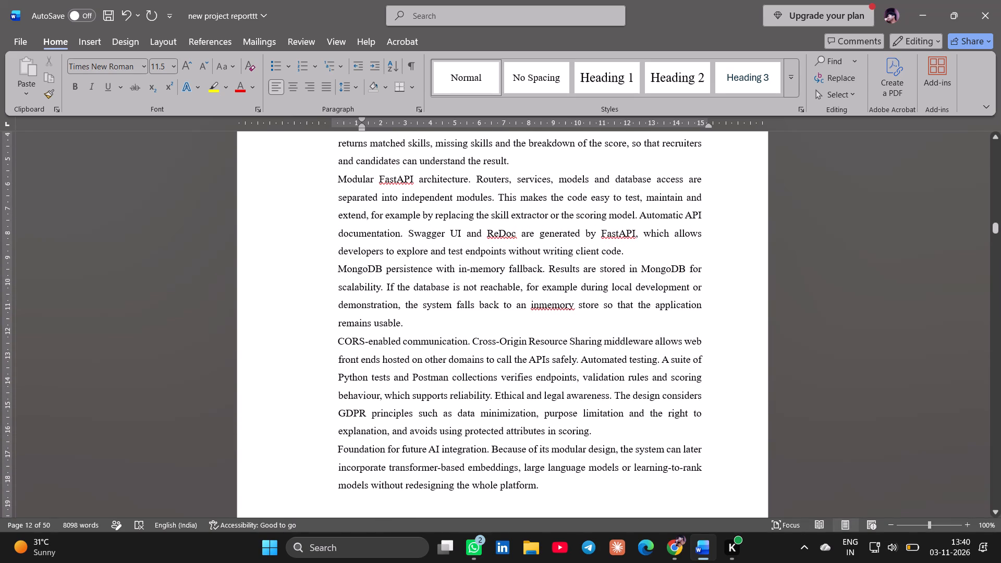